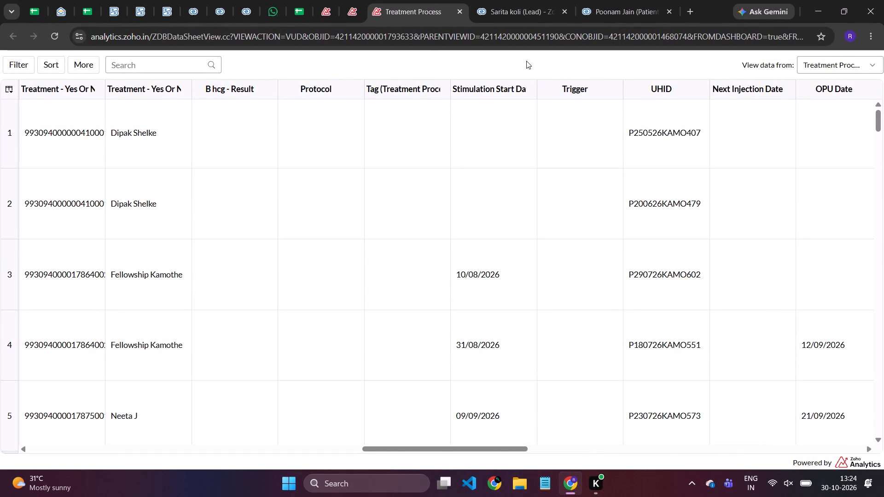
Switch to the CRM tab and open the Treatment Process module by searching the module list for "treat".
{"action": "left_click", "coordinate": [512, 9]}
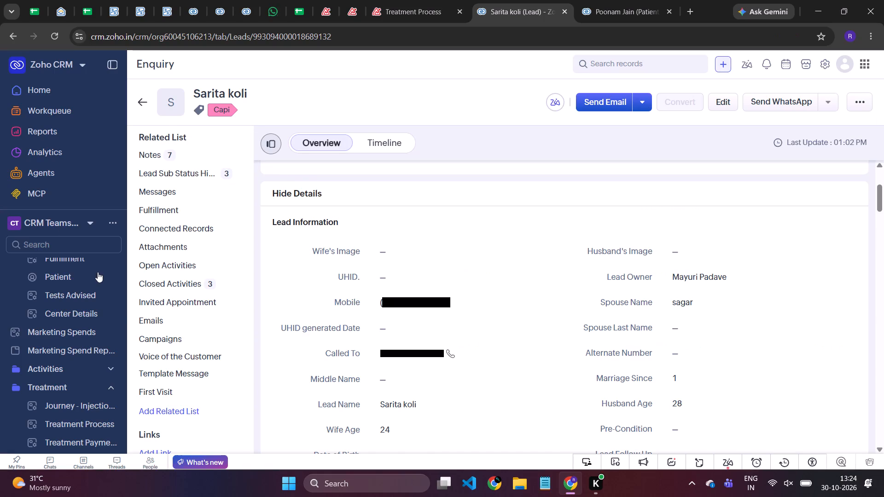
{"action": "left_click", "coordinate": [70, 247]}
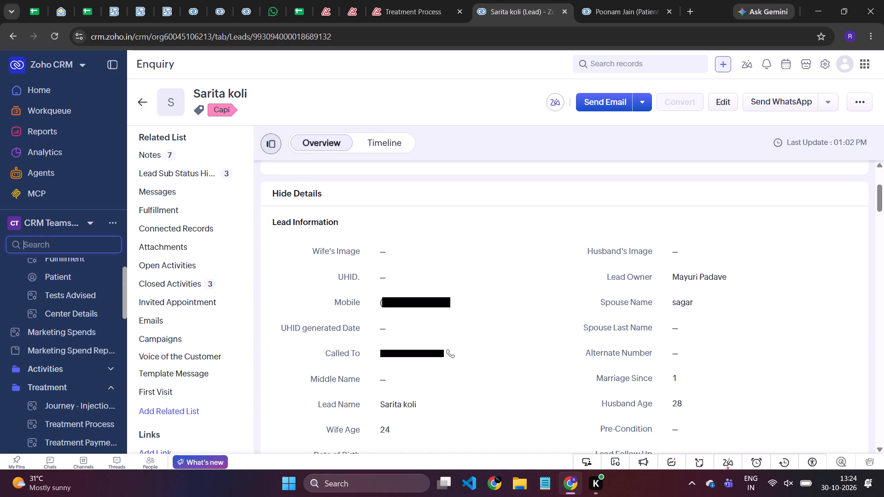
{"action": "type", "text": "sa"}
{"action": "key", "text": "BackSpace"}
{"action": "key", "text": "BackSpace"}
{"action": "key", "text": "BackSpace"}
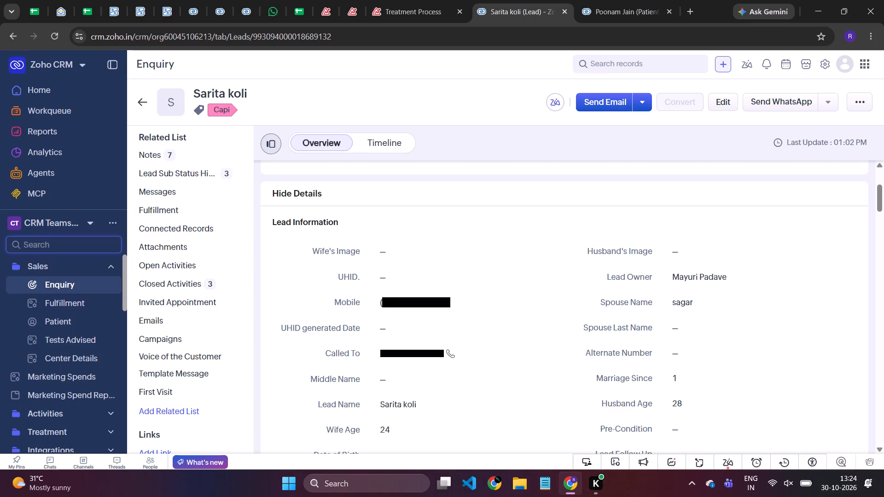
{"action": "type", "text": "tra"}
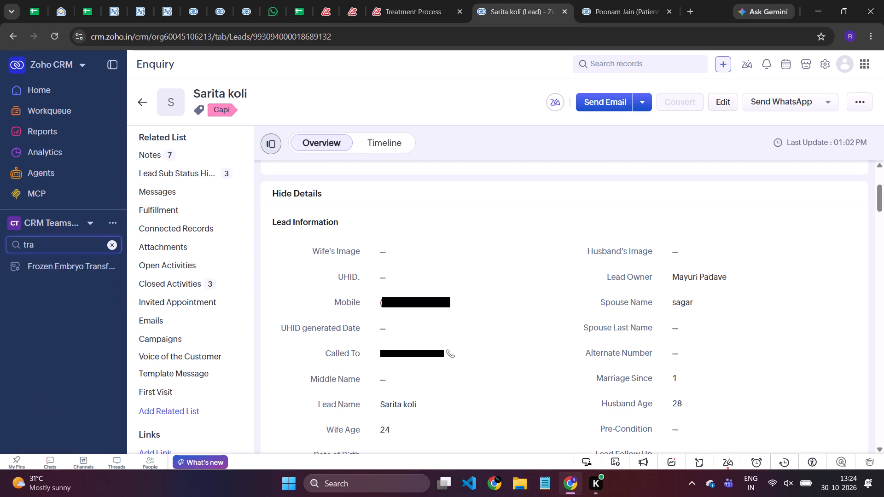
{"action": "key", "text": "BackSpace"}
{"action": "type", "text": "eaty"}
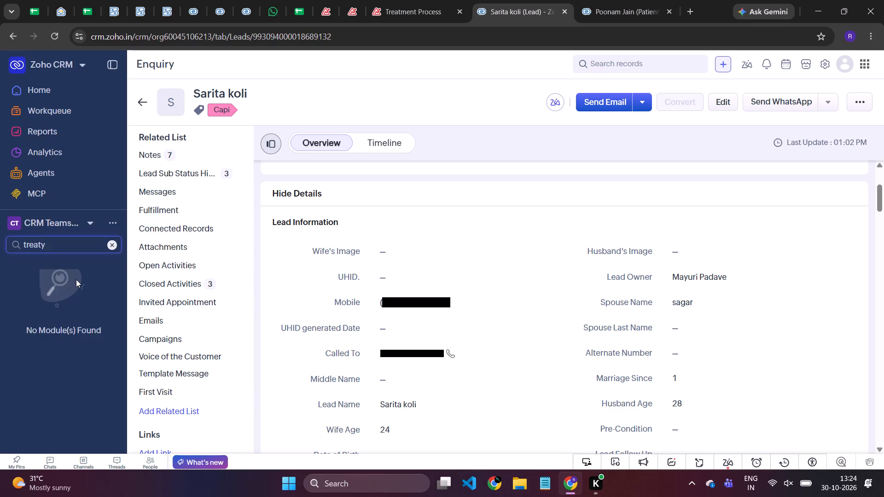
{"action": "key", "text": "BackSpace"}
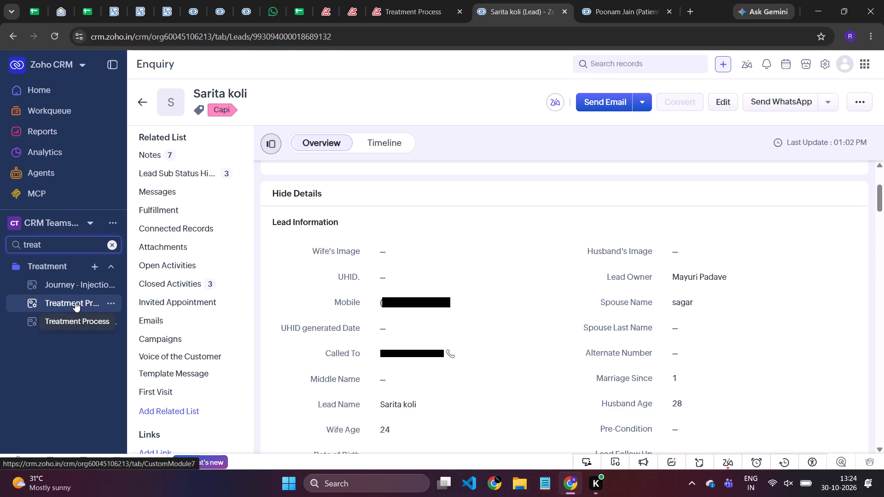
{"action": "left_click", "coordinate": [75, 302]}
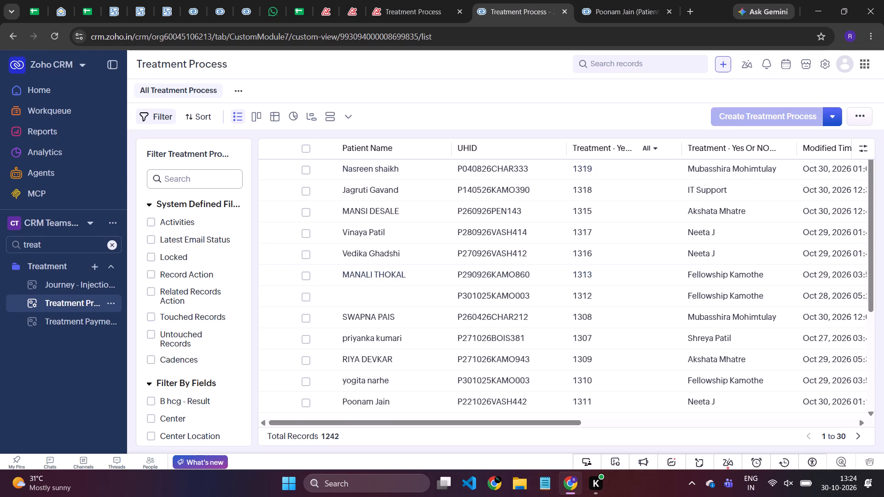
Filter the Treatment Process records to those whose Embryo Transfer Date is This Month.
{"action": "left_click", "coordinate": [180, 180]}
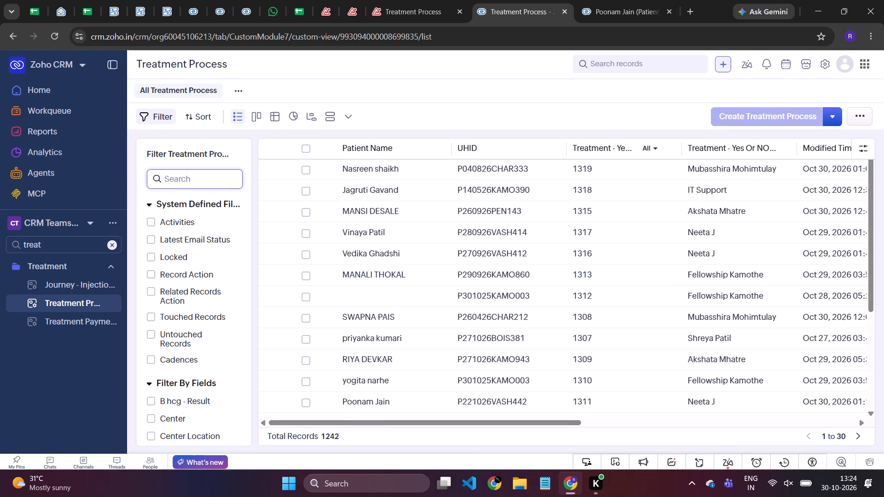
{"action": "type", "text": "et"}
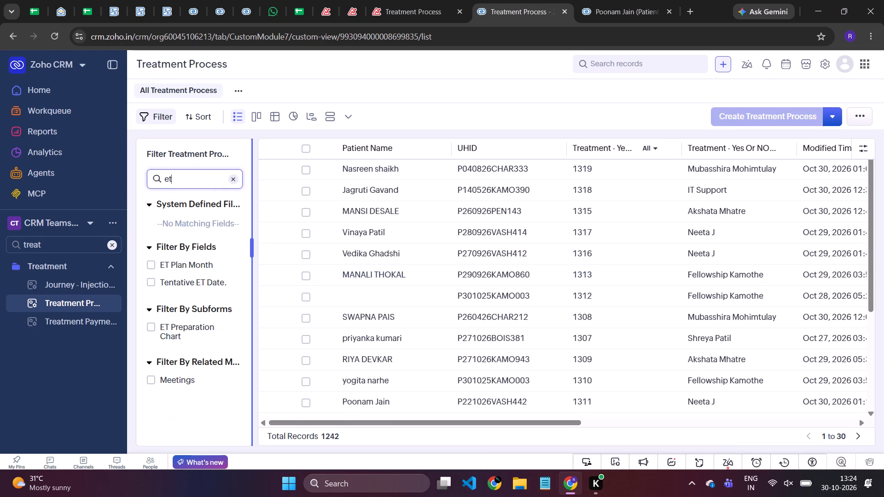
{"action": "key", "text": "BackSpace"}
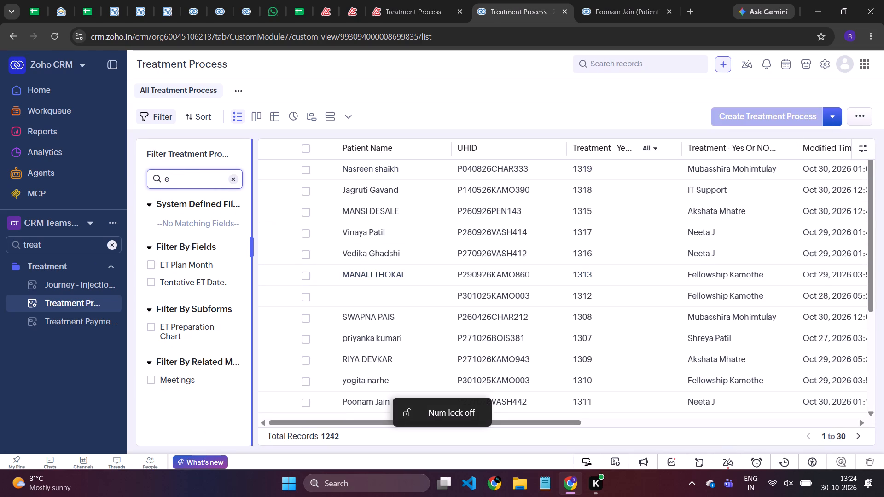
{"action": "type", "text": "mb"}
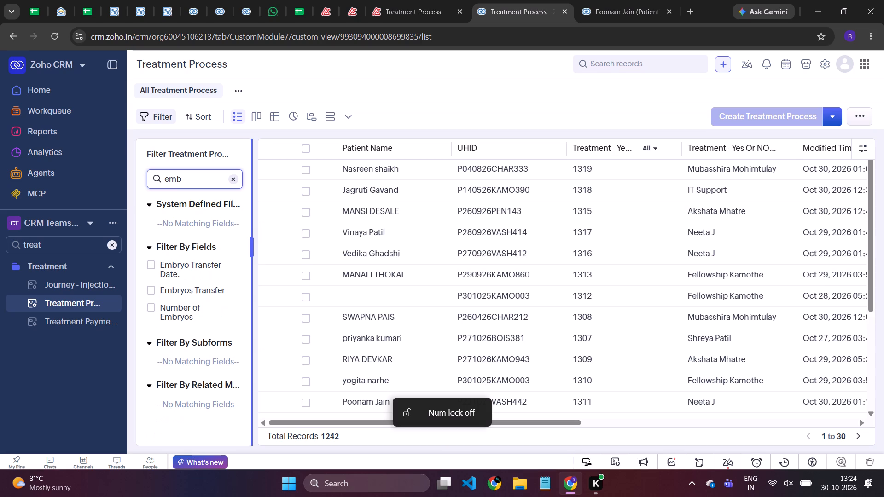
{"action": "left_click", "coordinate": [152, 265]}
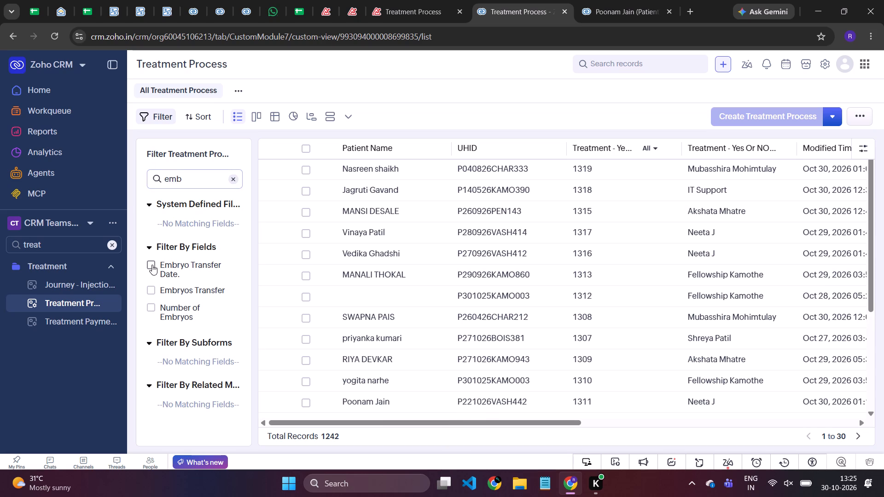
{"action": "left_click", "coordinate": [176, 286]}
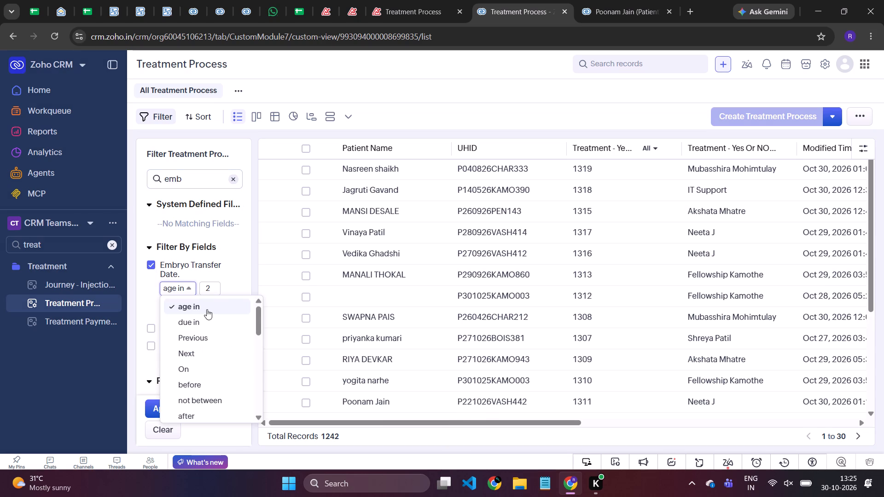
{"action": "type", "text": "thi"}
{"action": "left_click", "coordinate": [207, 322]}
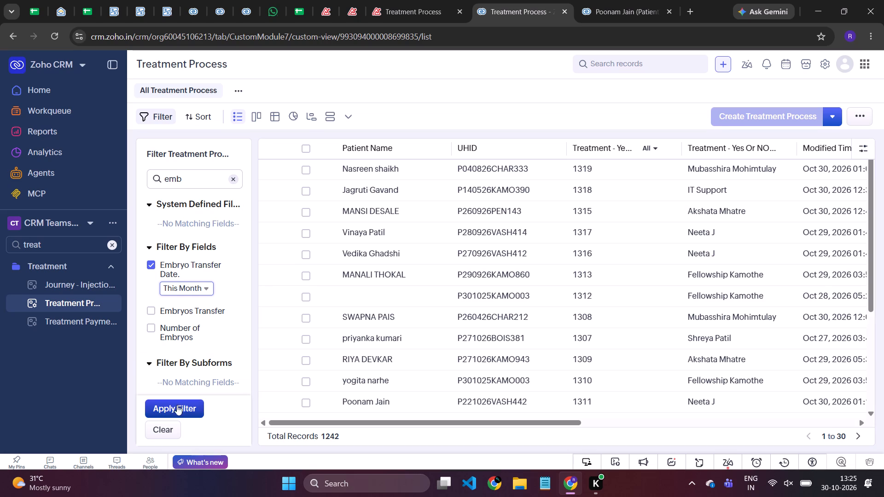
{"action": "left_click", "coordinate": [178, 408]}
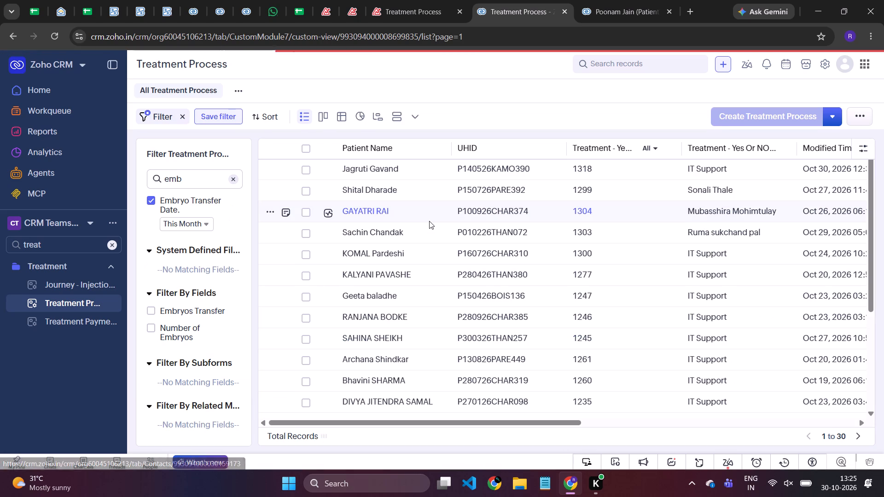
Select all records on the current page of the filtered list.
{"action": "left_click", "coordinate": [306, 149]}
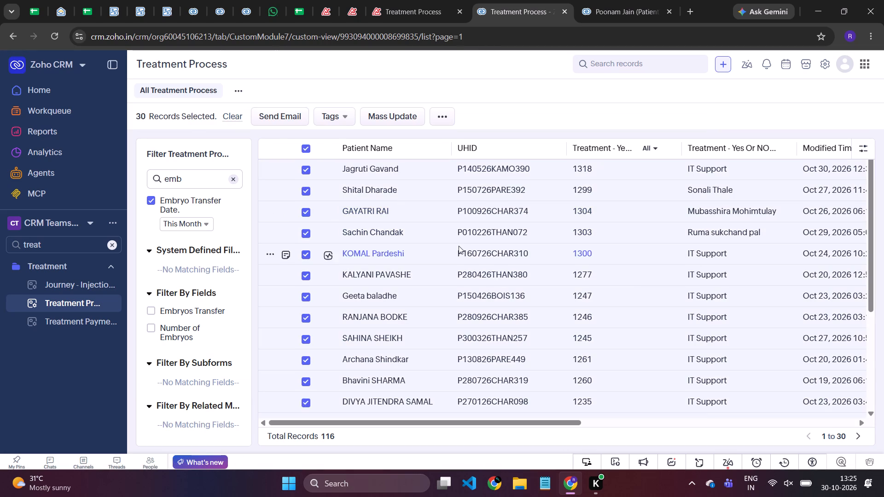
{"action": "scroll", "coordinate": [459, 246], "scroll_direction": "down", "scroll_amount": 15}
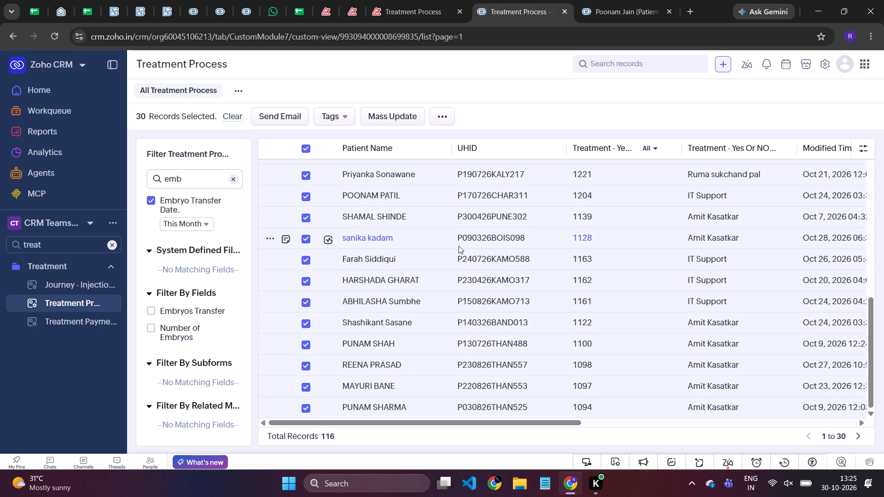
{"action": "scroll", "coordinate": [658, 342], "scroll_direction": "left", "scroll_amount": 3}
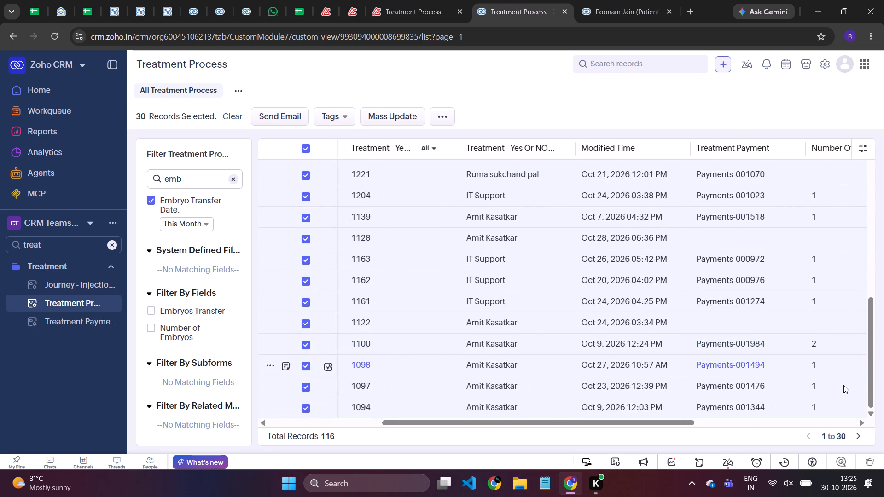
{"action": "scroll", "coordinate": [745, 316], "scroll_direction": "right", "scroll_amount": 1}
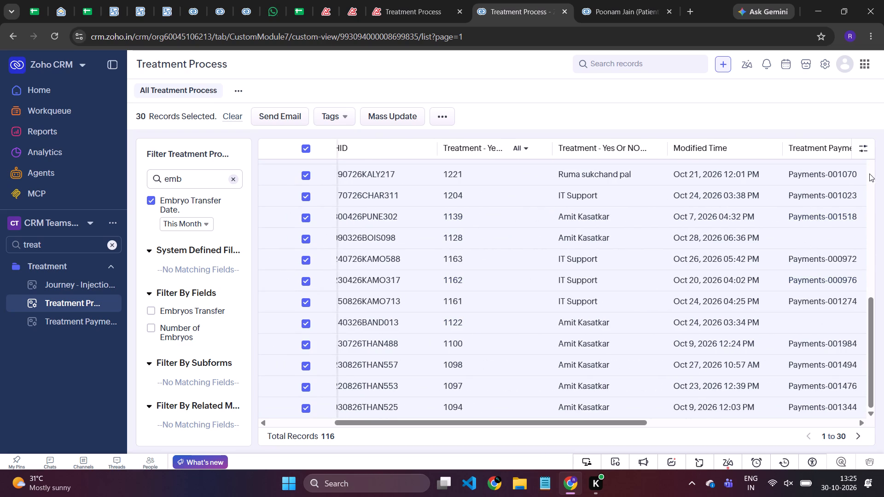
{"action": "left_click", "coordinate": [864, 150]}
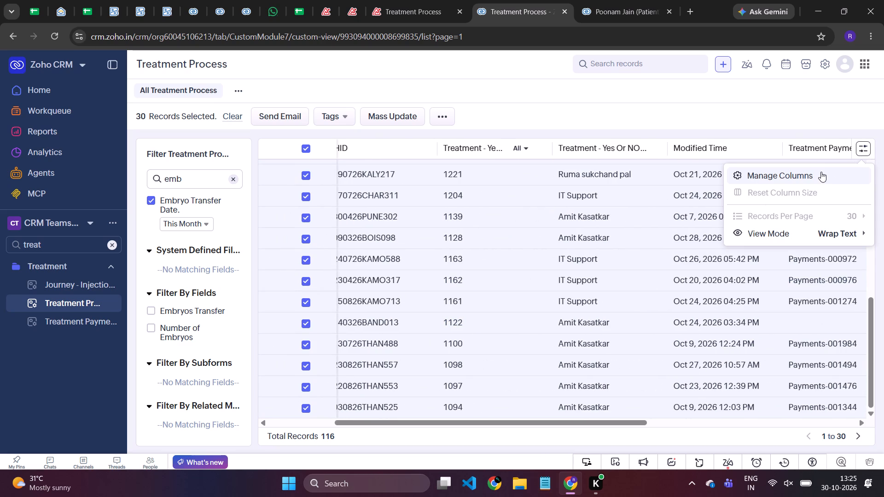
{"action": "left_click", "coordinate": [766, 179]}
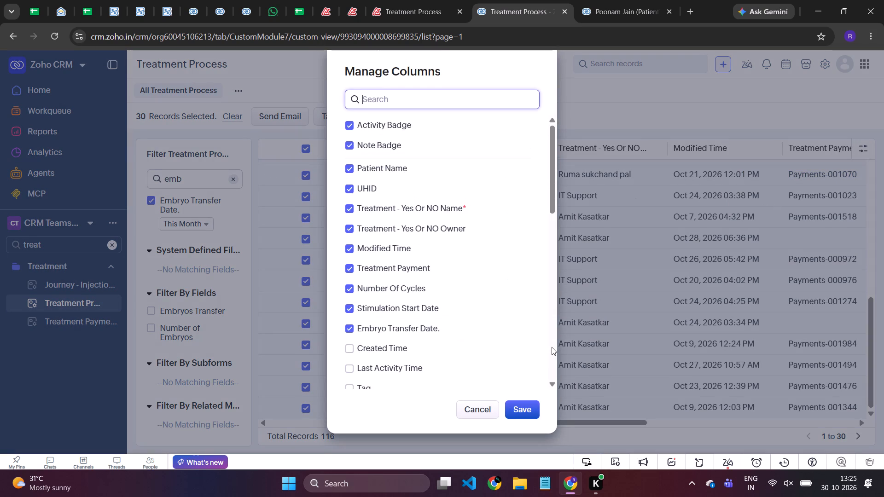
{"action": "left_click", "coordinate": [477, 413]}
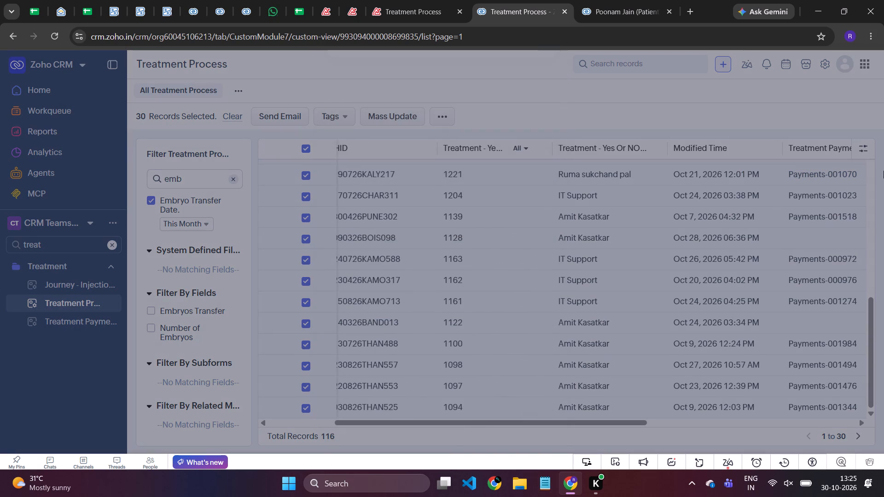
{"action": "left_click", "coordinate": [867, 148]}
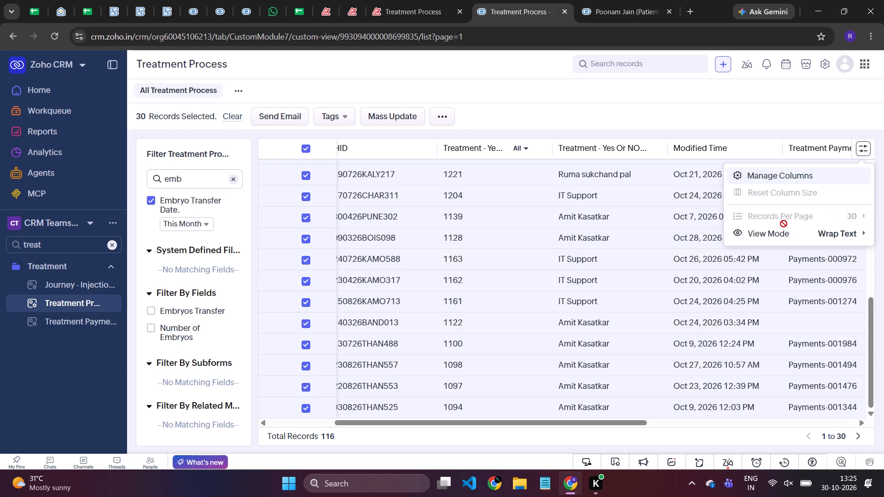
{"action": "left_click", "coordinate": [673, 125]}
Clear the record selection and set the filtered list to show 100 records per page.
{"action": "scroll", "coordinate": [552, 285], "scroll_direction": "down", "scroll_amount": 4}
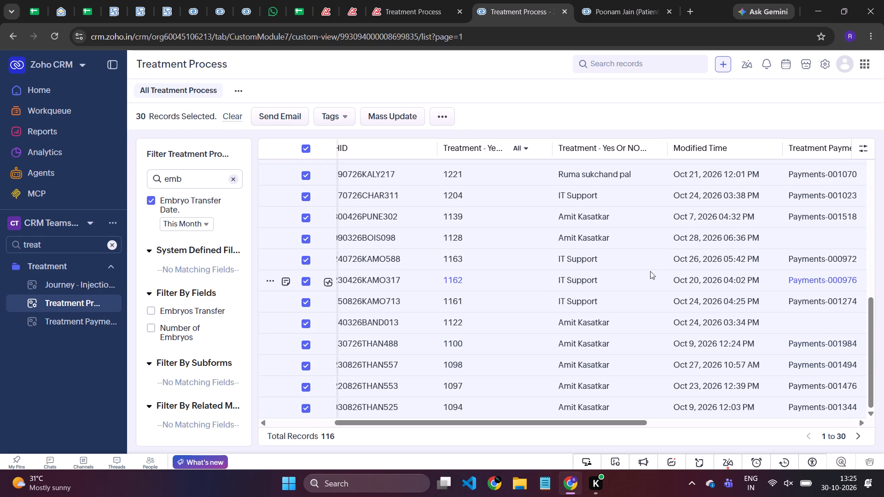
{"action": "scroll", "coordinate": [687, 206], "scroll_direction": "left", "scroll_amount": 7}
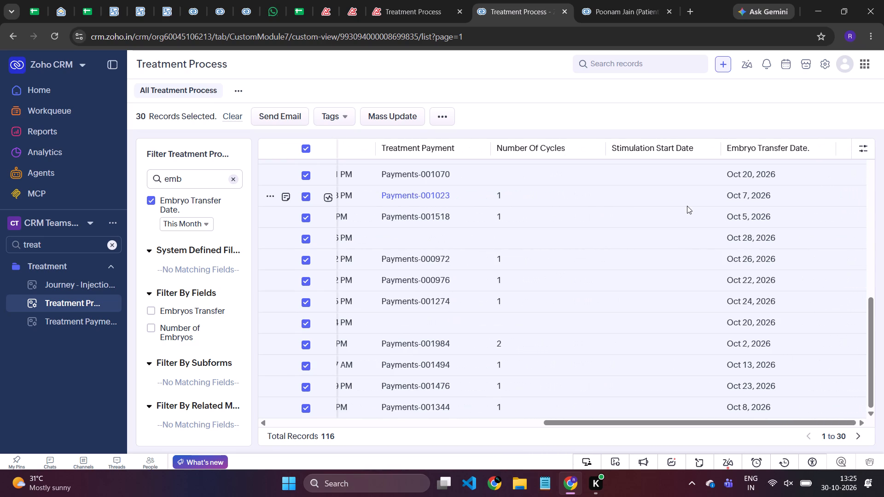
{"action": "left_click", "coordinate": [861, 150]}
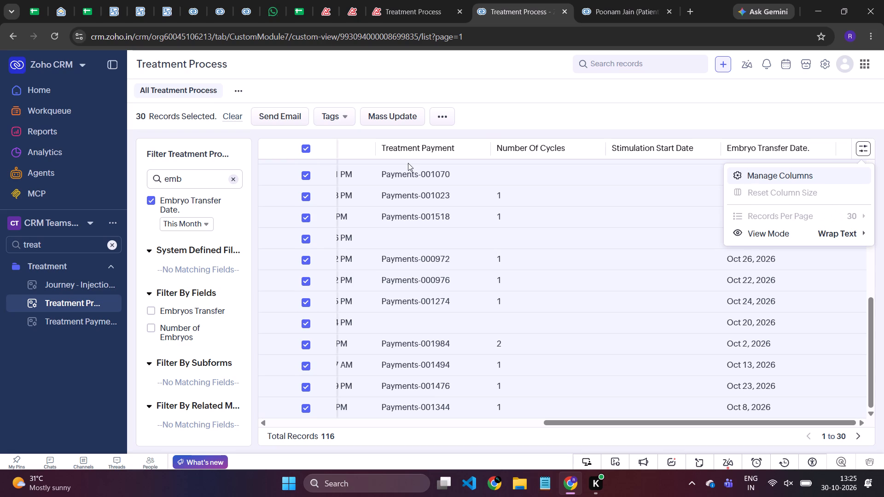
{"action": "left_click", "coordinate": [302, 144]}
{"action": "left_click", "coordinate": [305, 146]}
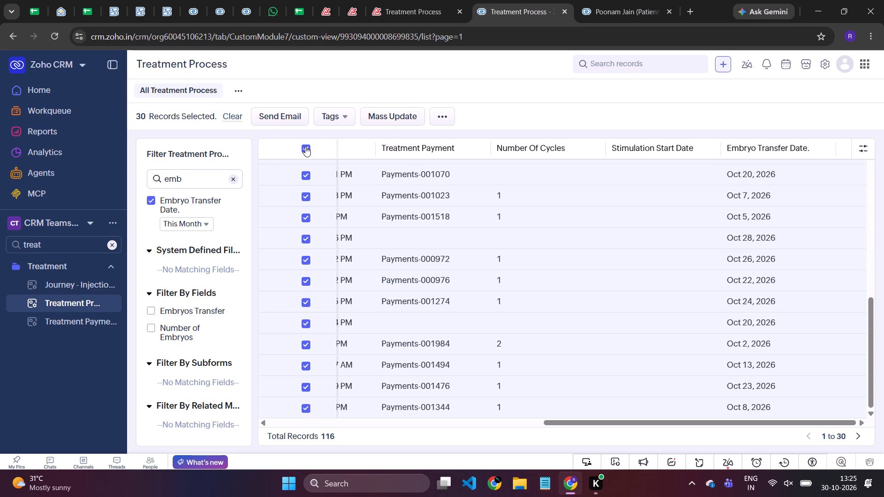
{"action": "left_click", "coordinate": [305, 146]}
{"action": "left_click", "coordinate": [308, 146]}
{"action": "left_click", "coordinate": [870, 152]}
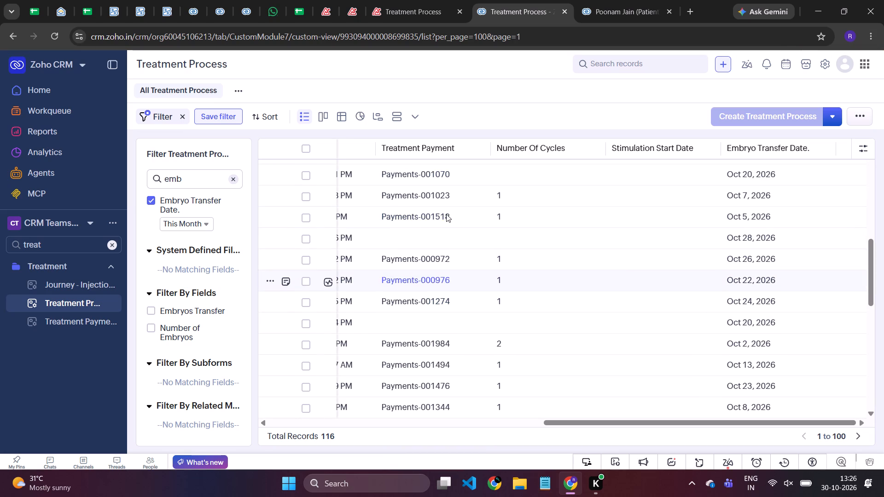
Select all records on the first page of the filtered list and export them as CSV.
{"action": "left_click", "coordinate": [302, 148]}
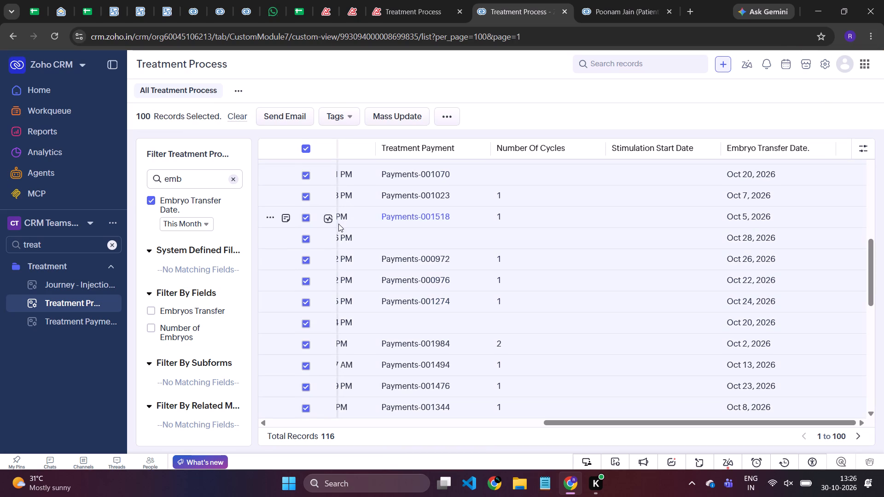
{"action": "left_click", "coordinate": [450, 116]}
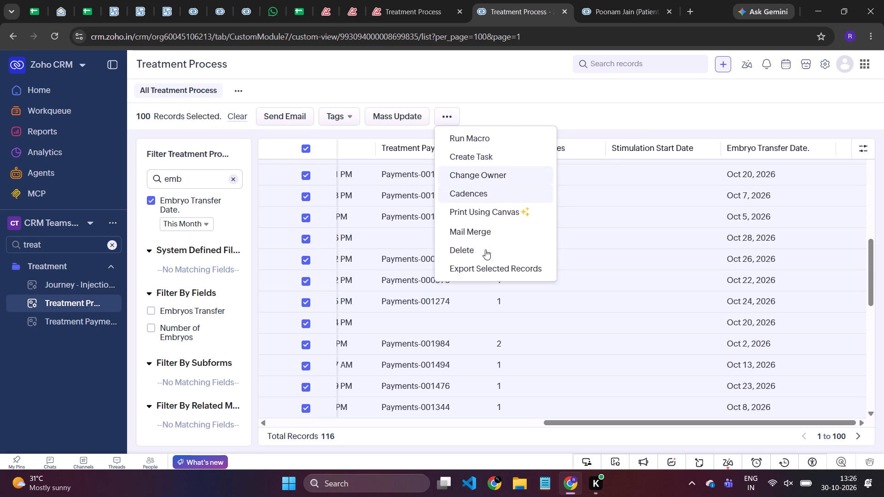
{"action": "left_click", "coordinate": [497, 267]}
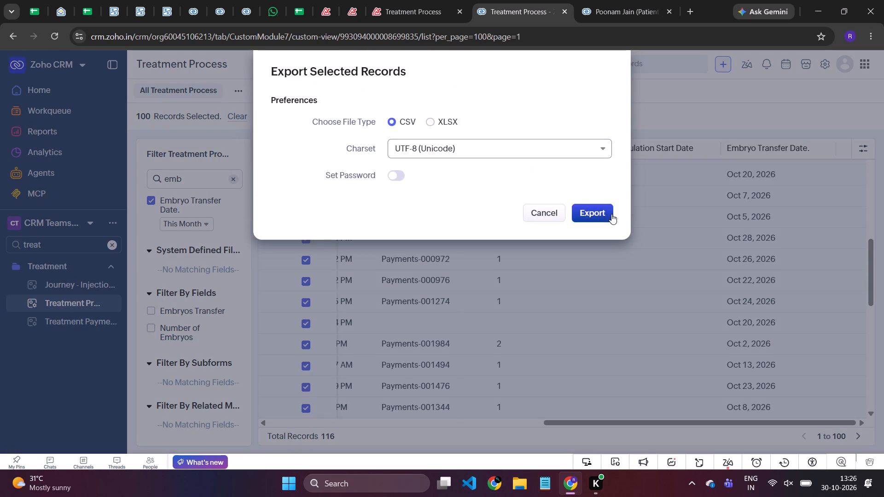
{"action": "left_click", "coordinate": [593, 217]}
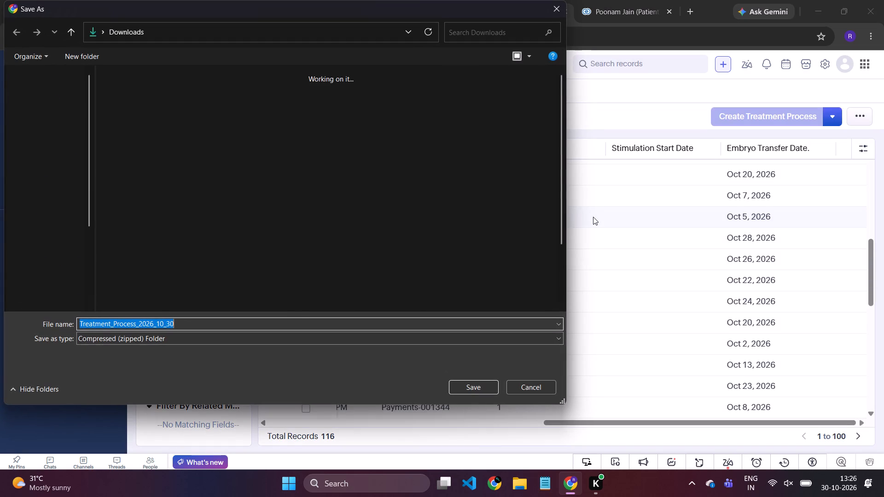
Save the export in the Downloads folder under the name Treatment_Process.
{"action": "left_click", "coordinate": [45, 244]}
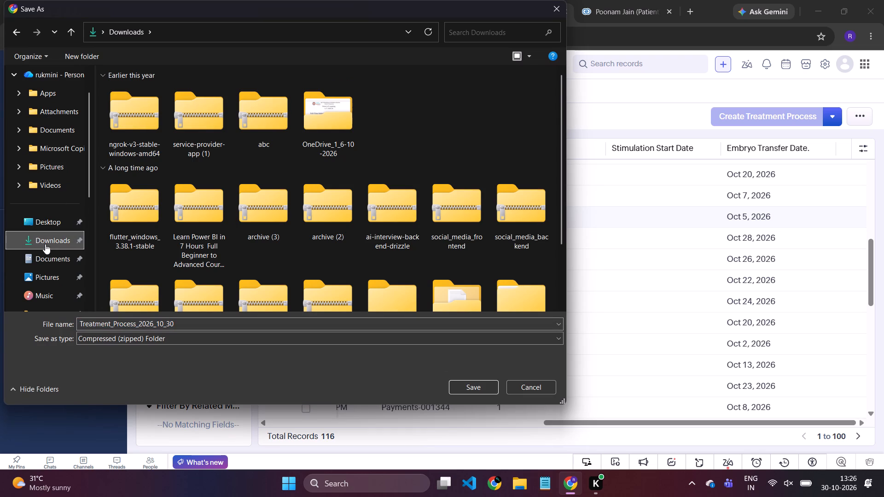
{"action": "left_click", "coordinate": [208, 324]}
{"action": "left_click", "coordinate": [208, 324]}
{"action": "key", "text": "BackSpace"}
{"action": "key", "text": "BackSpace"}
{"action": "key", "text": "BackSpace"}
{"action": "key", "text": "BackSpace"}
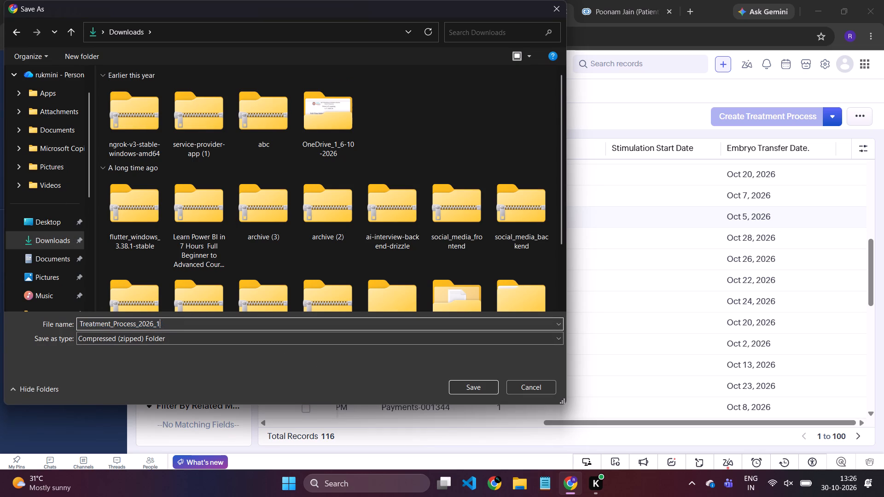
{"action": "key", "text": "BackSpace"}
{"action": "key", "text": "BackSpace"}
{"action": "key", "text": "BackSpace"}
{"action": "key", "text": "BackSpace"}
{"action": "key", "text": "BackSpace"}
{"action": "key", "text": "BackSpace"}
{"action": "key", "text": "BackSpace"}
{"action": "left_click", "coordinate": [469, 381]}
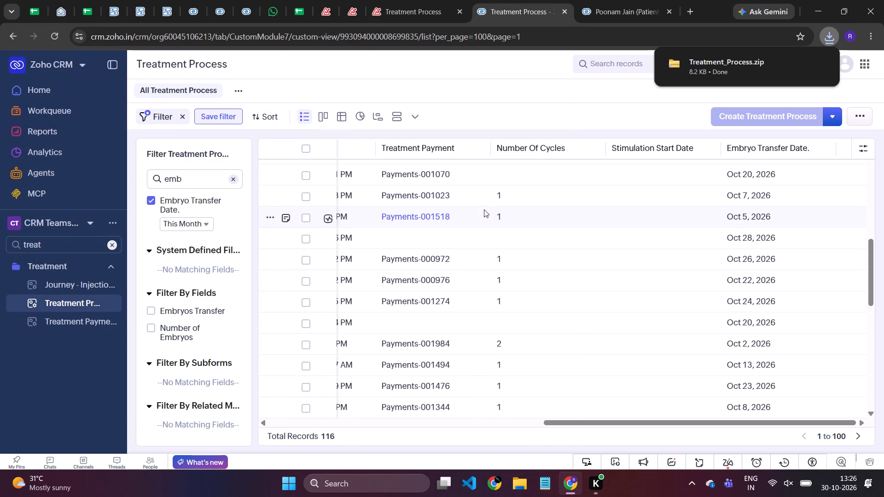
Go to the second page of the filtered list, select all its records and export them as CSV.
{"action": "left_click", "coordinate": [859, 436]}
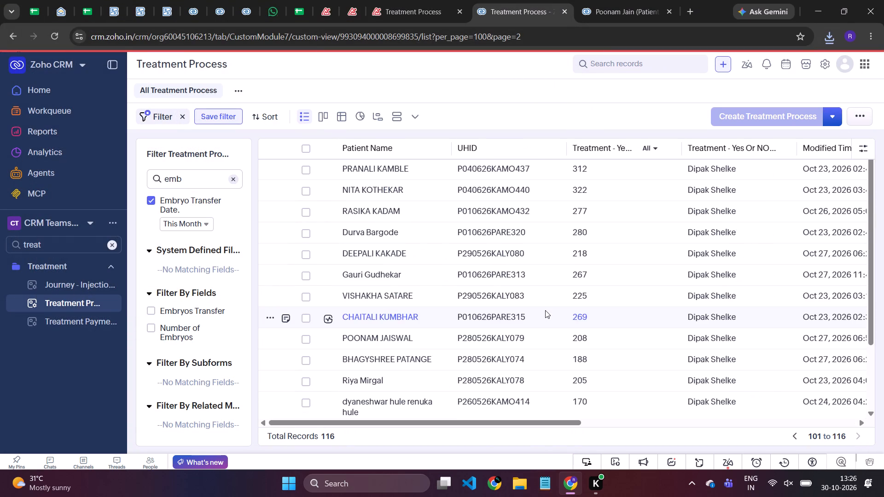
{"action": "scroll", "coordinate": [474, 283], "scroll_direction": "left", "scroll_amount": 1}
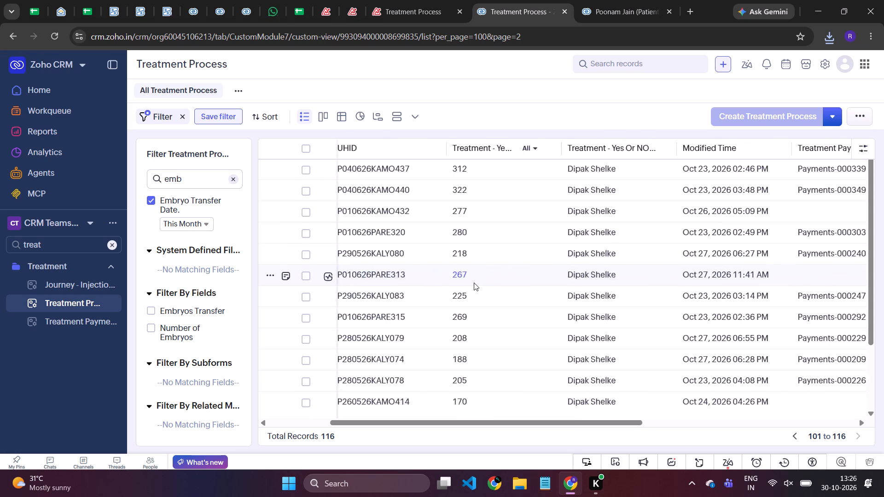
{"action": "scroll", "coordinate": [474, 283], "scroll_direction": "left", "scroll_amount": 6}
{"action": "scroll", "coordinate": [474, 283], "scroll_direction": "down", "scroll_amount": 1}
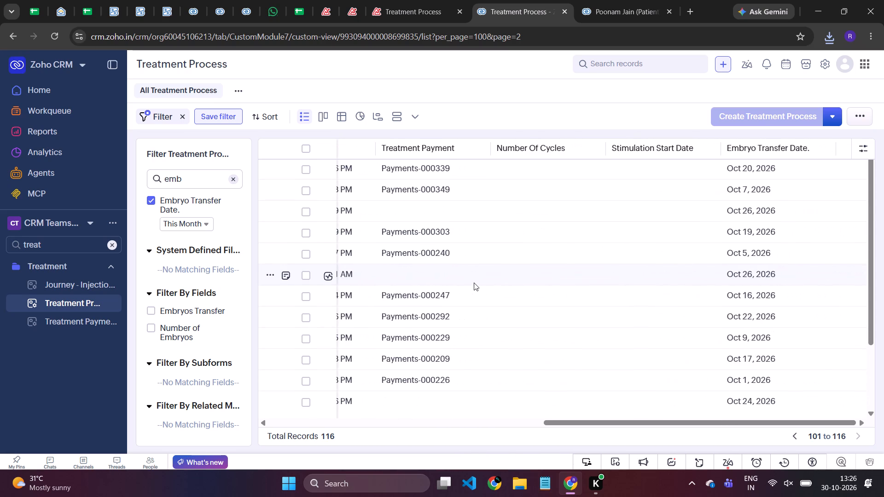
{"action": "scroll", "coordinate": [474, 283], "scroll_direction": "down", "scroll_amount": 4}
{"action": "scroll", "coordinate": [508, 289], "scroll_direction": "right", "scroll_amount": 5}
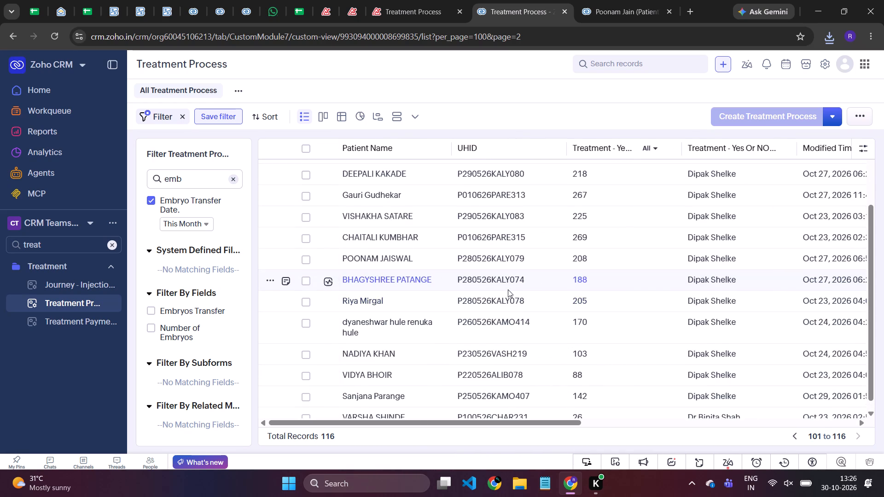
{"action": "scroll", "coordinate": [508, 289], "scroll_direction": "down", "scroll_amount": 6}
{"action": "scroll", "coordinate": [508, 289], "scroll_direction": "up", "scroll_amount": 3}
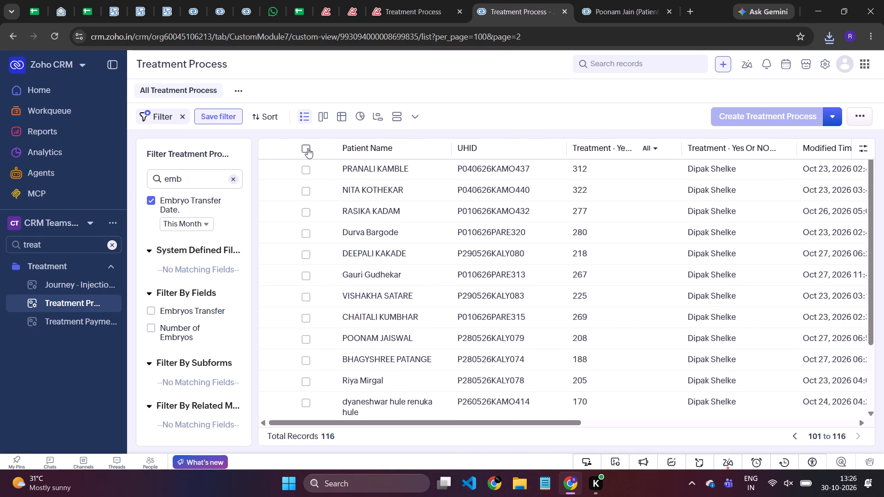
{"action": "left_click", "coordinate": [308, 148]}
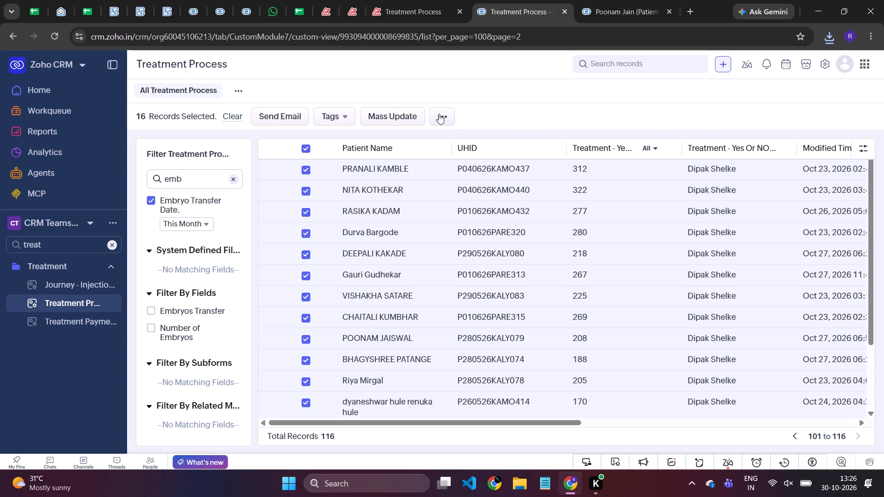
{"action": "left_click", "coordinate": [439, 114]}
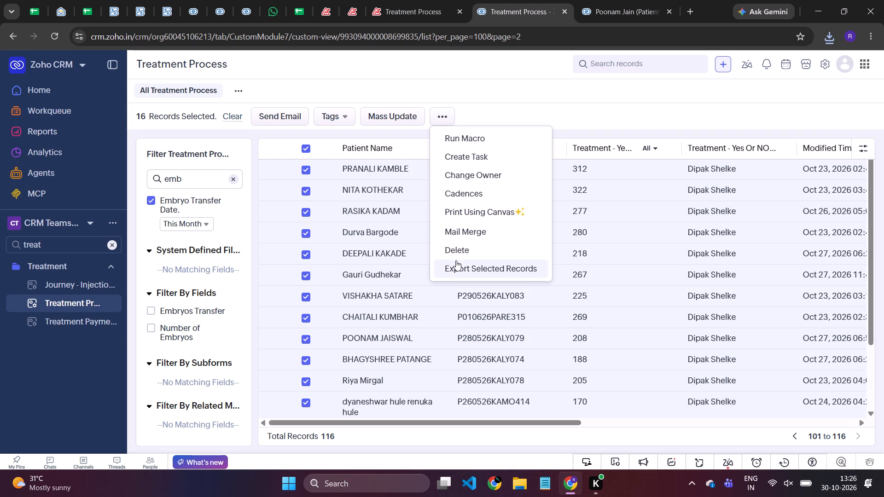
{"action": "left_click", "coordinate": [456, 266]}
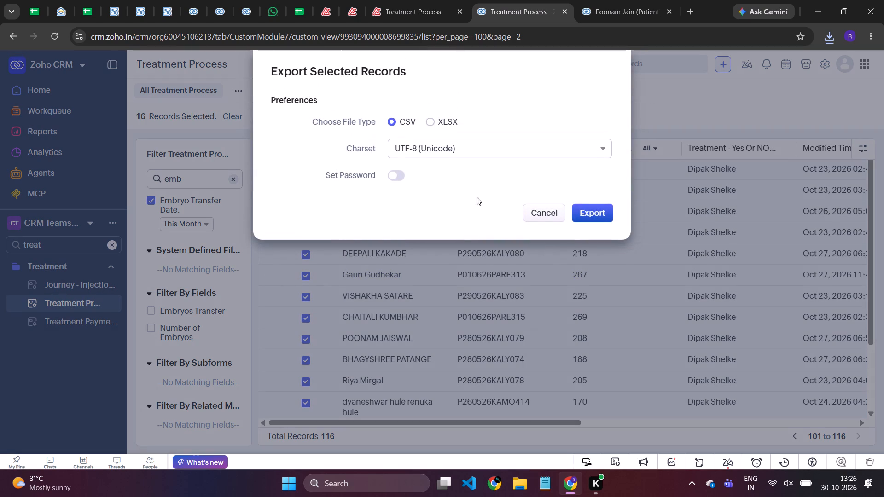
{"action": "left_click", "coordinate": [596, 211]}
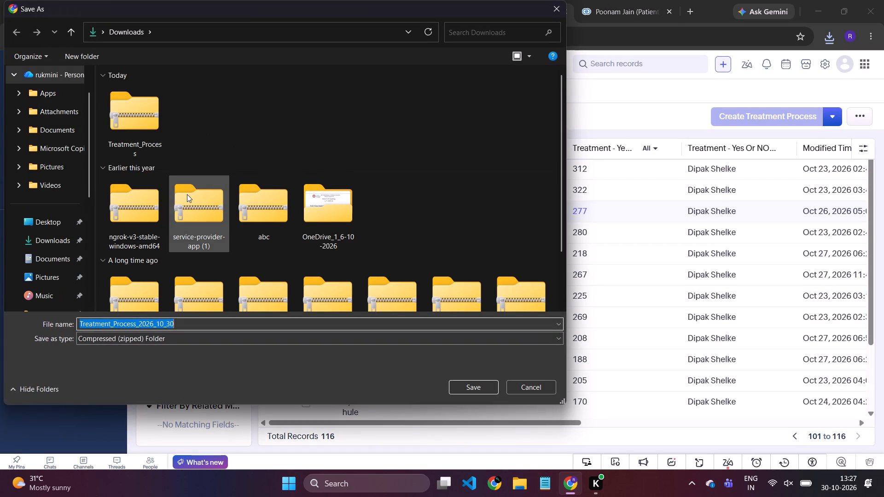
Save the second export in the Downloads folder as "Treatment_Process_ remained 16".
{"action": "left_click", "coordinate": [203, 325]}
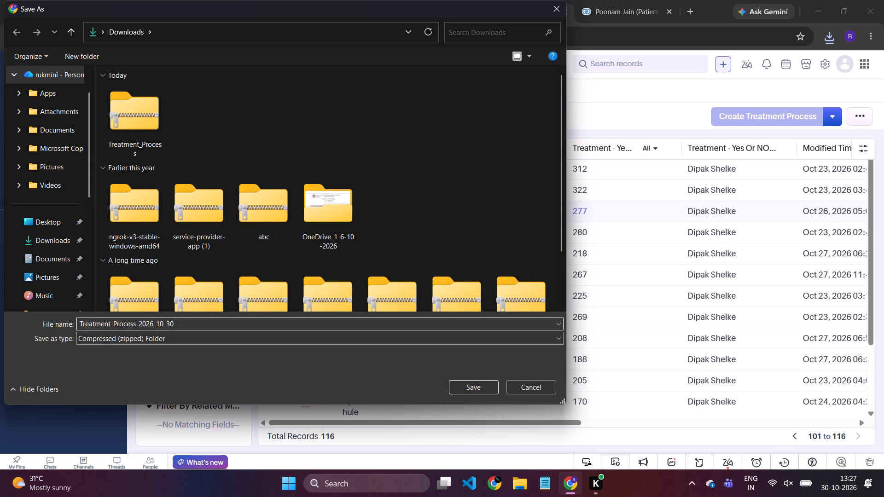
{"action": "key", "text": "BackSpace"}
{"action": "key", "text": "BackSpace"}
{"action": "key", "text": "BackSpace"}
{"action": "key", "text": "BackSpace"}
{"action": "key", "text": "BackSpace"}
{"action": "key", "text": "BackSpace"}
{"action": "key", "text": "BackSpace"}
{"action": "key", "text": "BackSpace"}
{"action": "key", "text": "BackSpace"}
{"action": "key", "text": "BackSpace"}
{"action": "key", "text": "space"}
{"action": "type", "text": "zr"}
{"action": "key", "text": "BackSpace"}
{"action": "key", "text": "BackSpace"}
{"action": "type", "text": "re"}
{"action": "type", "text": "mained 16"}
{"action": "key", "text": "space"}
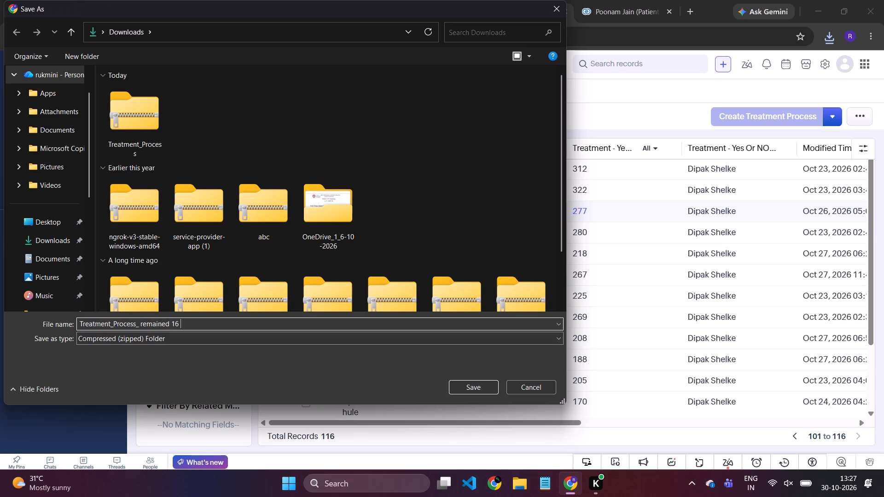
{"action": "left_click", "coordinate": [463, 388]}
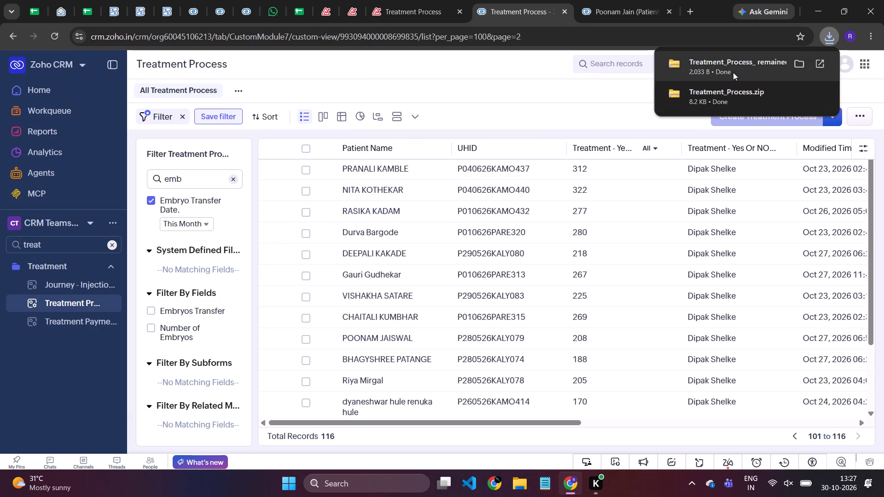
Open the downloaded "Treatment_Process_ remained 16" archive and extract it to the suggested Downloads subfolder.
{"action": "left_click", "coordinate": [733, 72]}
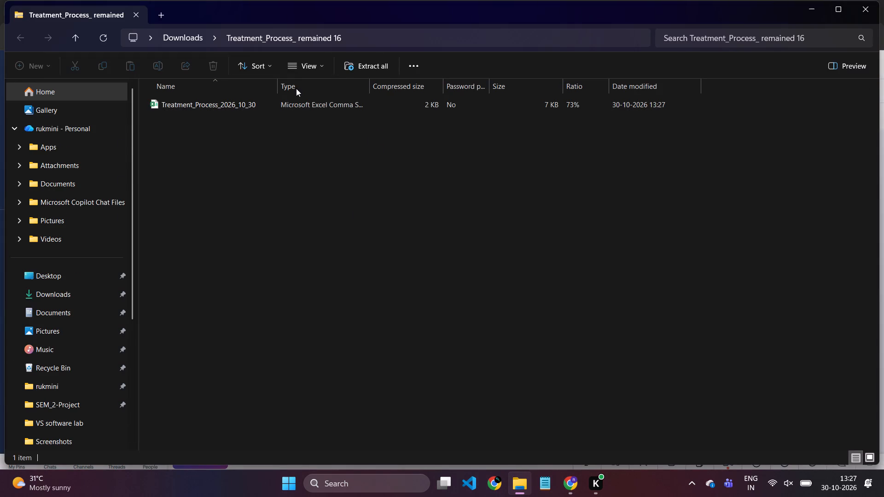
{"action": "left_click", "coordinate": [359, 70]}
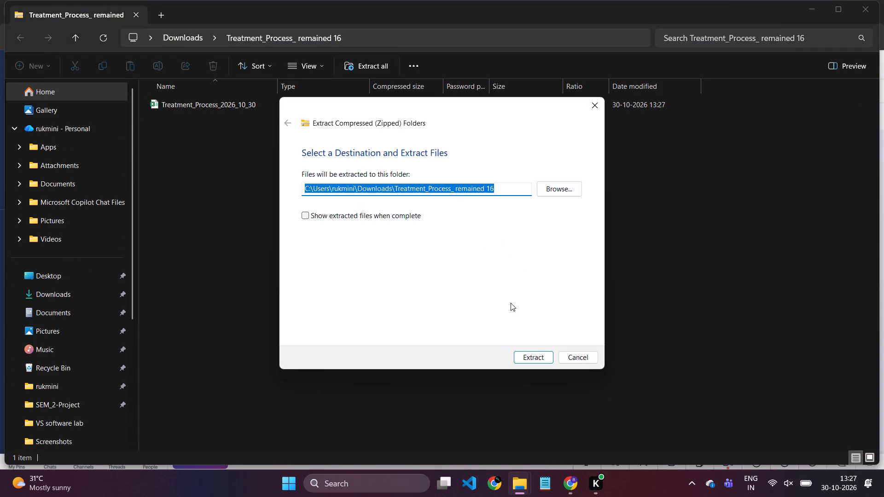
{"action": "left_click", "coordinate": [536, 356]}
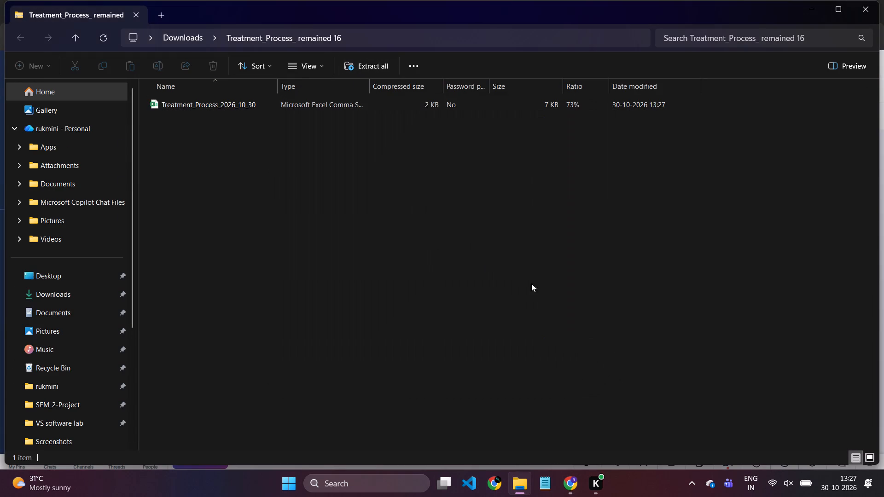
Open the Treatment_Process_2026_10_30 CSV file from the "Treatment_Process_ remained 16" archive in Excel.
{"action": "double_click", "coordinate": [231, 109]}
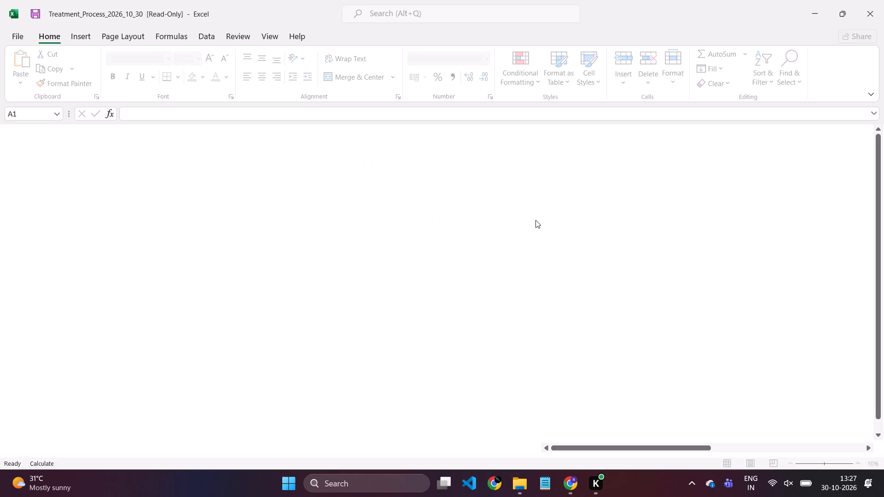
{"action": "scroll", "coordinate": [349, 176], "scroll_direction": "right", "scroll_amount": 1}
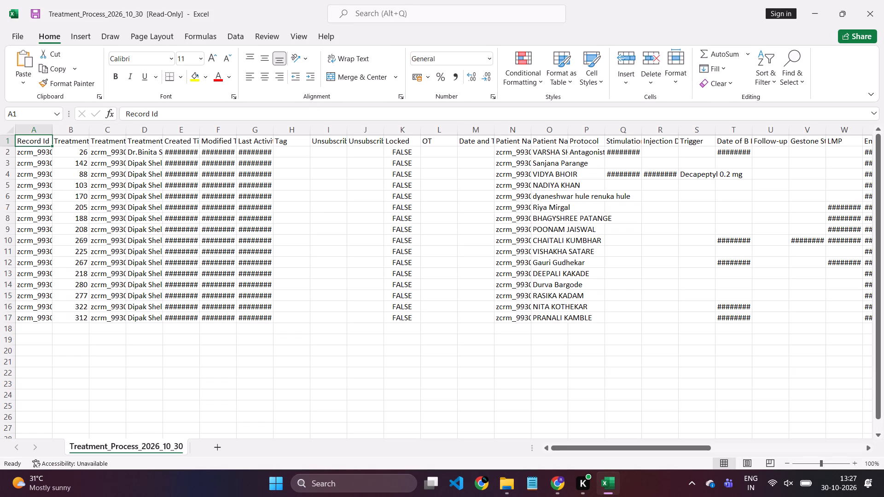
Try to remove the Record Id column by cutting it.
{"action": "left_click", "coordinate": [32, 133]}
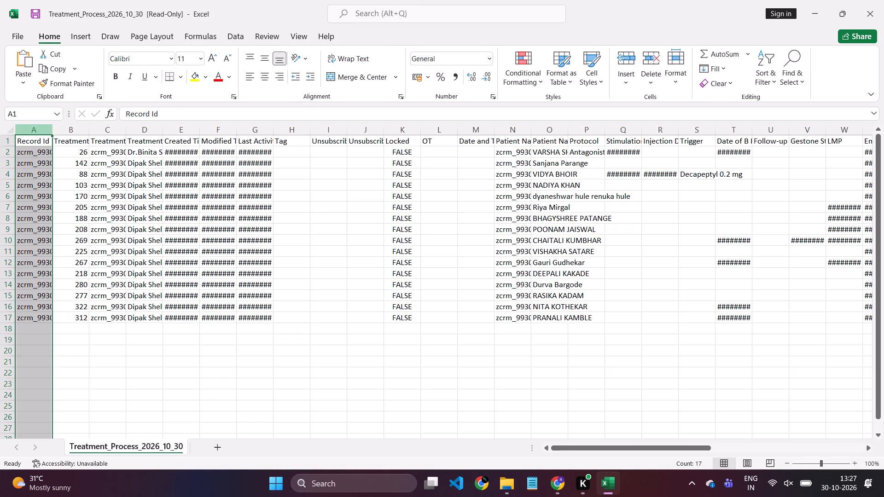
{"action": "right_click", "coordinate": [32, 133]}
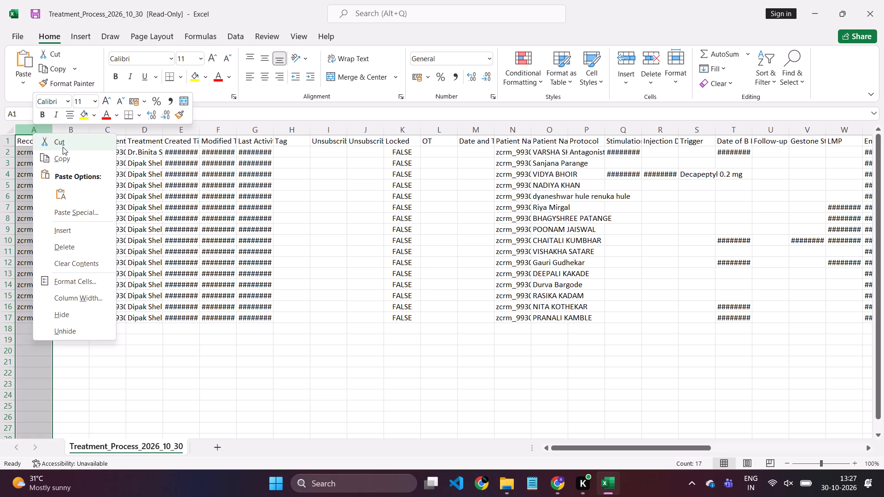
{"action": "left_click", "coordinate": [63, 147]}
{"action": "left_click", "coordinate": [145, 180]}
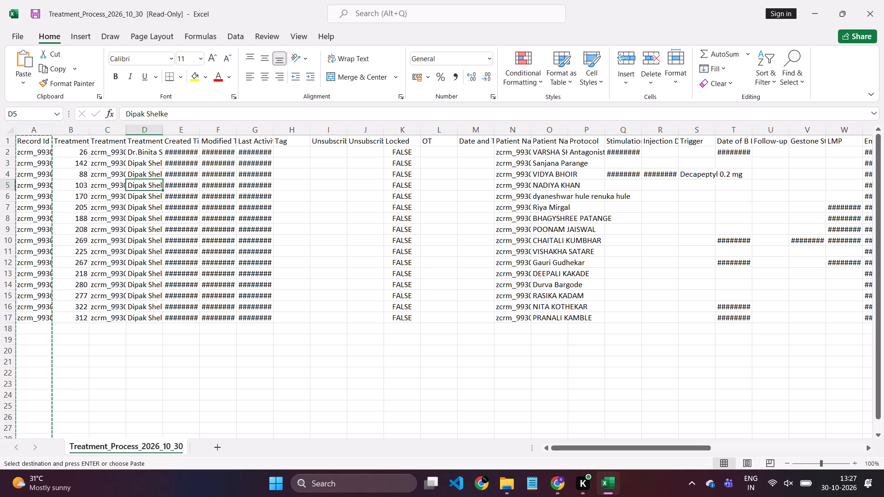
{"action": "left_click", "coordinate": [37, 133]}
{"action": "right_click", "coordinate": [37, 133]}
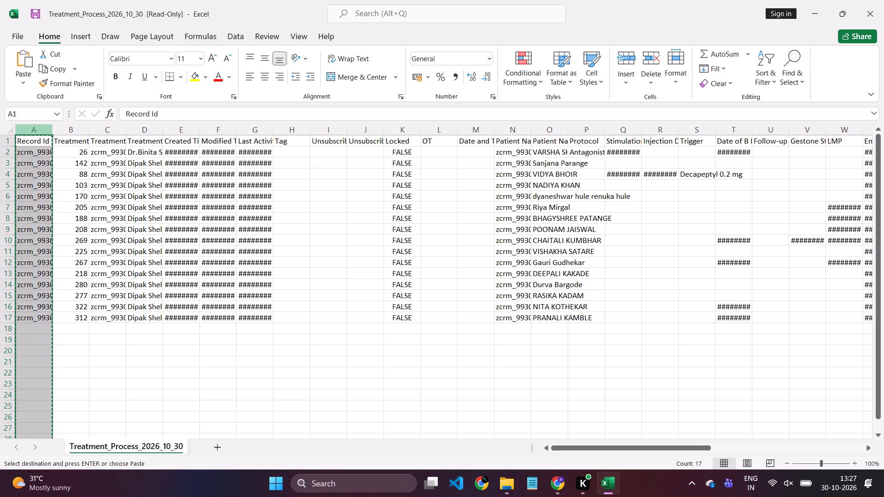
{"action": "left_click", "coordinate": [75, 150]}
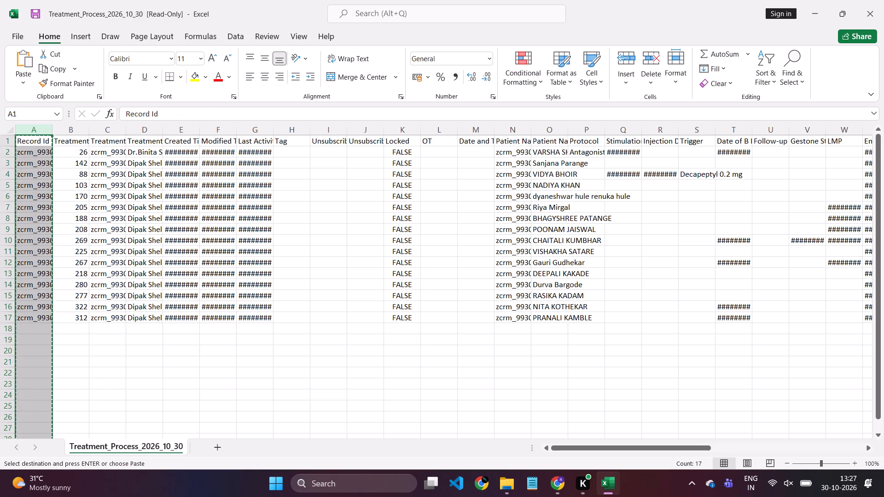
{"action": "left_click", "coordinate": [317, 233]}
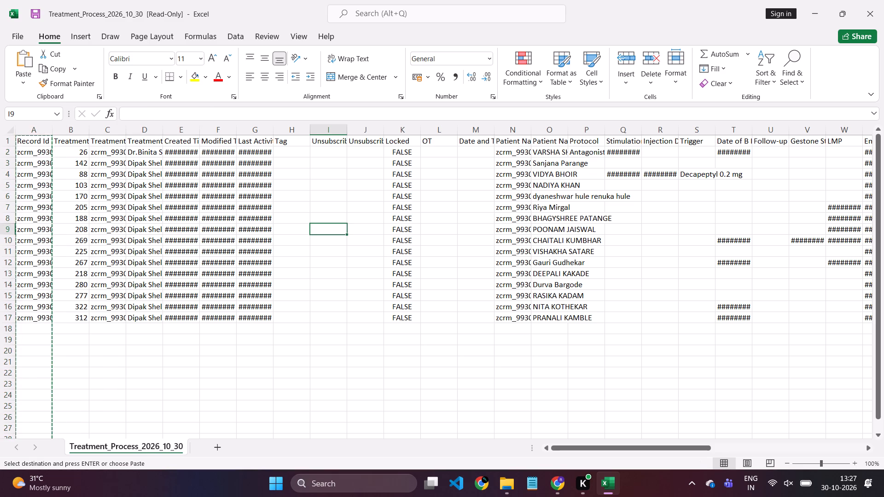
Delete the Record Id column from the sheet.
{"action": "left_click", "coordinate": [37, 132]}
{"action": "right_click", "coordinate": [37, 132]}
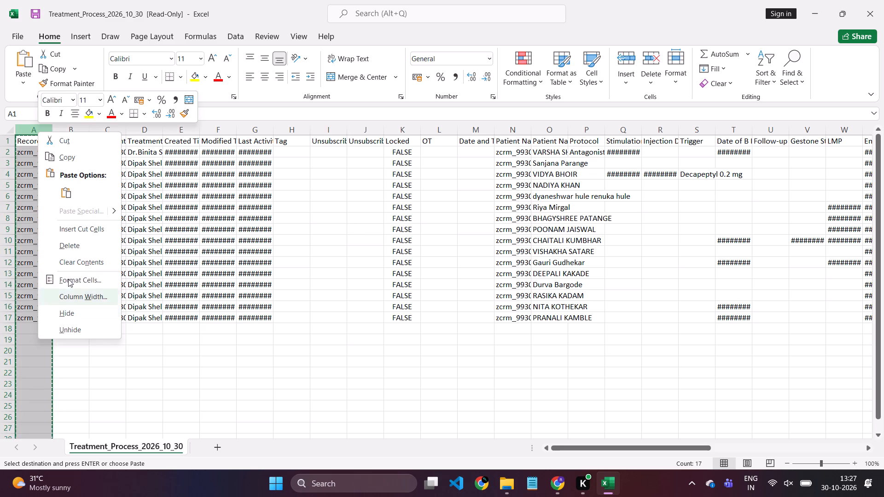
{"action": "left_click", "coordinate": [67, 247]}
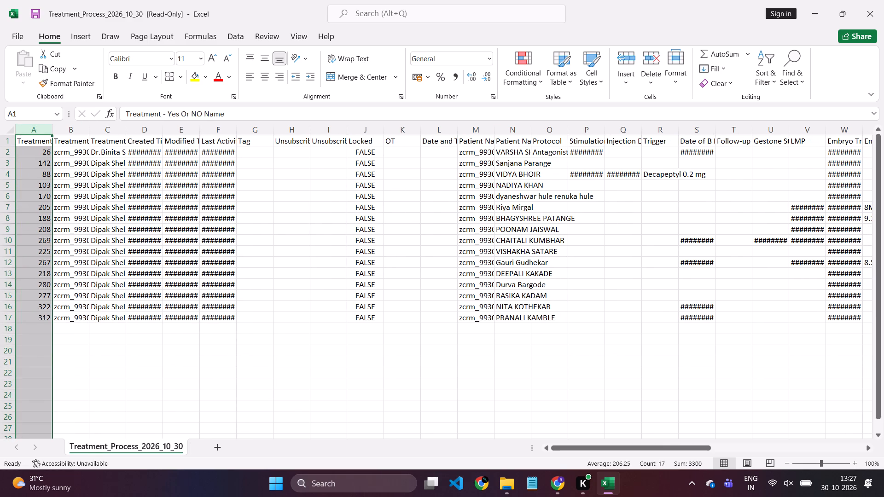
Examine the column headers and the entries in the Patient Name column.
{"action": "left_click_drag", "start_coordinate": [52, 137], "coordinate": [70, 137]}
{"action": "left_click", "coordinate": [157, 202]}
{"action": "left_click", "coordinate": [41, 143]}
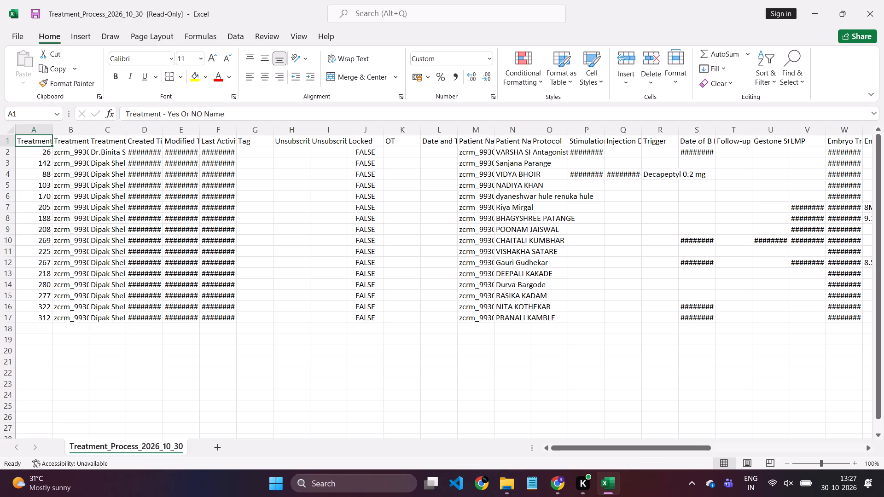
{"action": "left_click", "coordinate": [52, 139]}
{"action": "scroll", "coordinate": [329, 207], "scroll_direction": "left", "scroll_amount": 1}
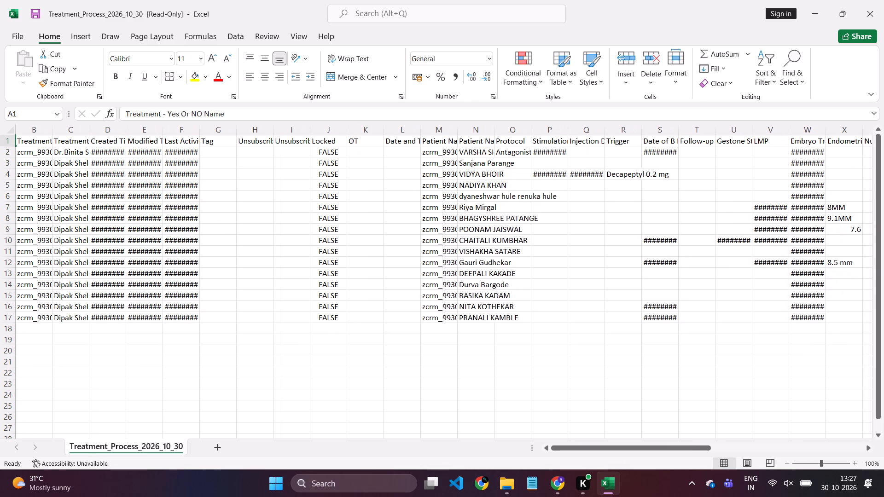
{"action": "left_click", "coordinate": [472, 143]}
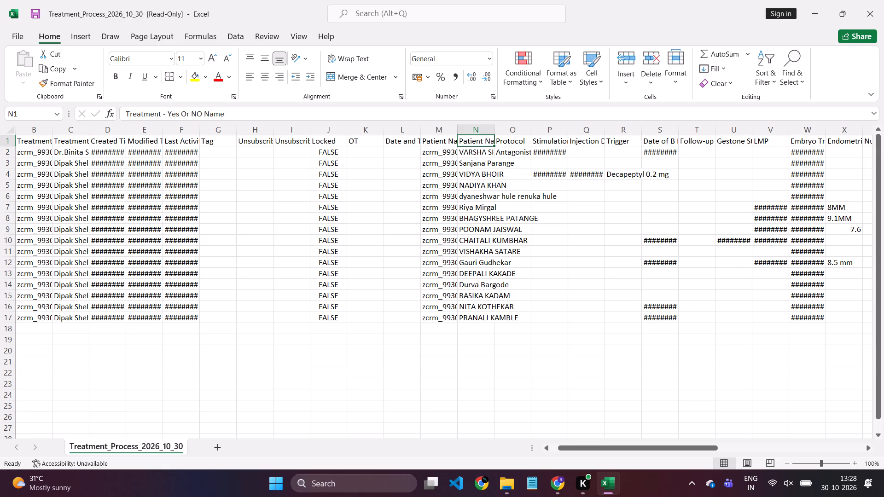
{"action": "left_click", "coordinate": [478, 216]}
{"action": "left_click", "coordinate": [484, 263]}
{"action": "left_click", "coordinate": [489, 298]}
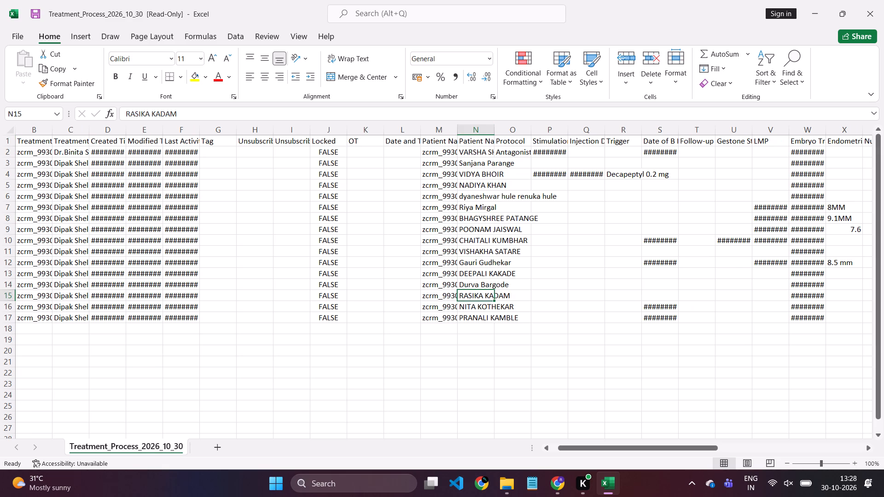
{"action": "scroll", "coordinate": [489, 298], "scroll_direction": "right", "scroll_amount": 3}
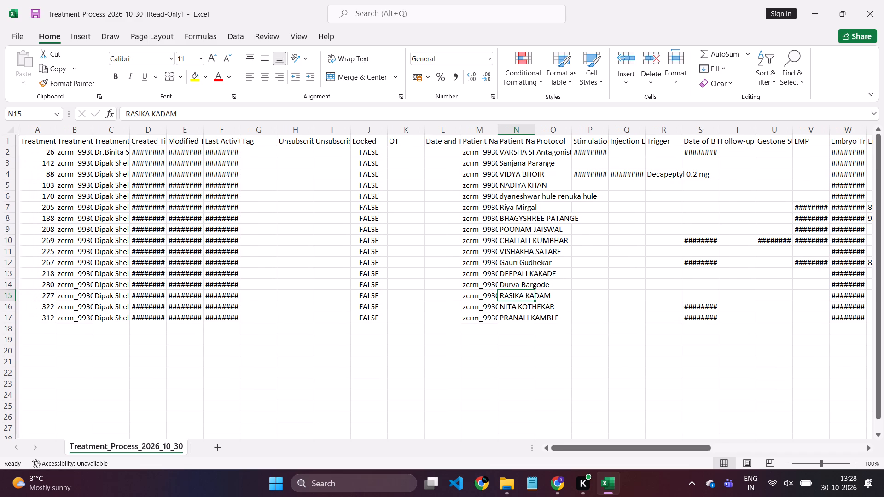
{"action": "scroll", "coordinate": [489, 298], "scroll_direction": "right", "scroll_amount": 1}
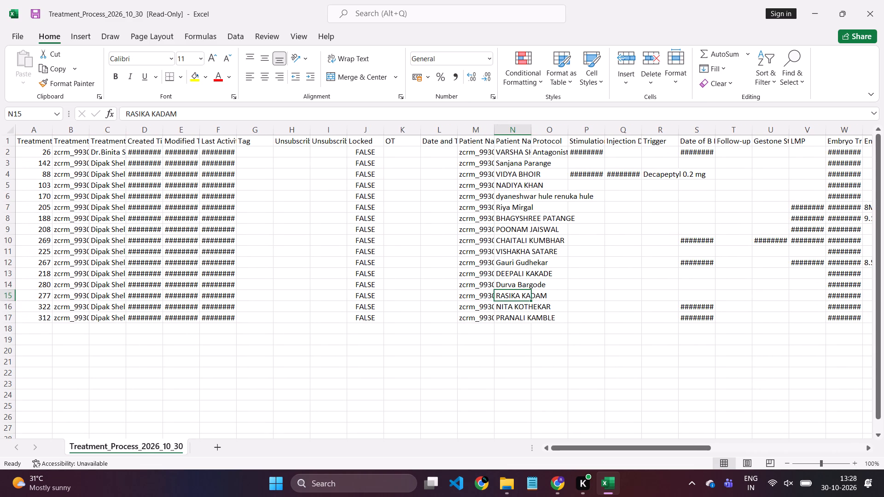
{"action": "scroll", "coordinate": [489, 298], "scroll_direction": "up", "scroll_amount": 1}
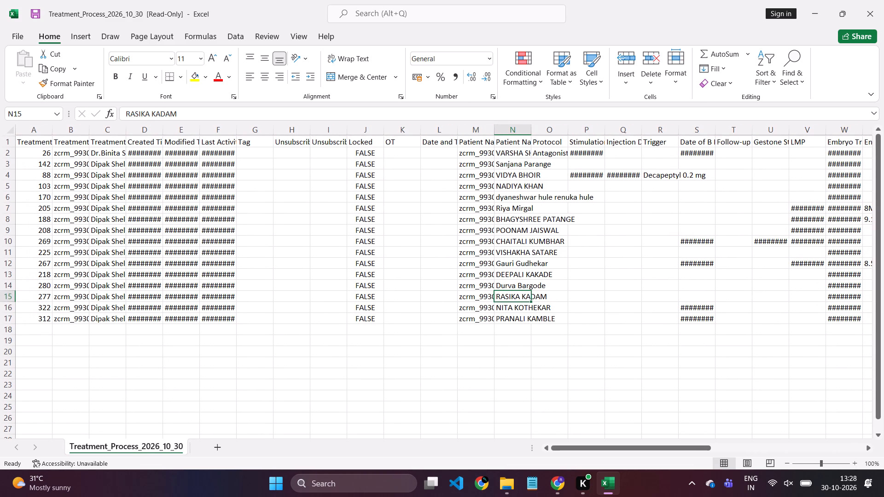
{"action": "left_click", "coordinate": [349, 243]}
{"action": "left_click", "coordinate": [451, 225]}
{"action": "left_click", "coordinate": [516, 224]}
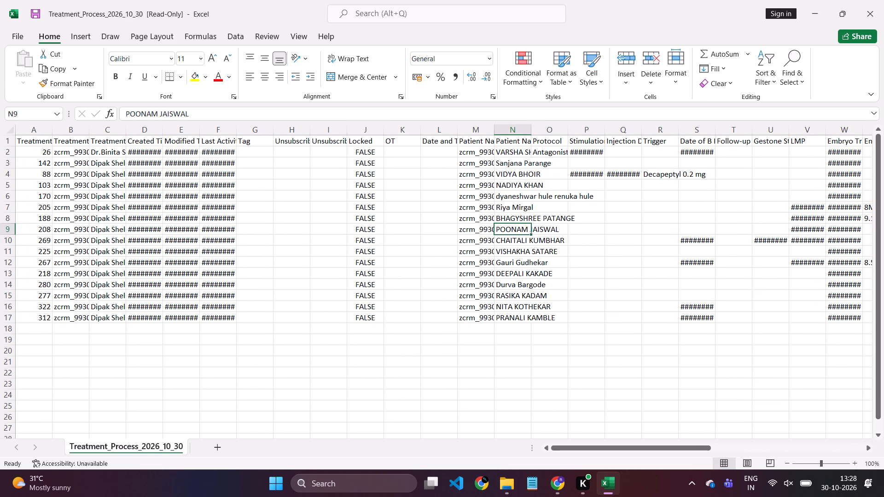
{"action": "scroll", "coordinate": [548, 241], "scroll_direction": "left", "scroll_amount": 1}
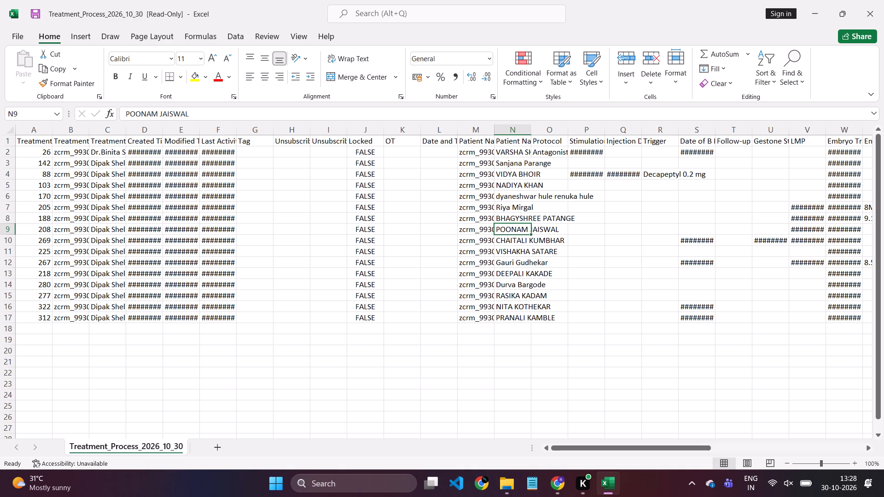
Widen the Patient Name column so the longest patient name fits in its cell.
{"action": "left_click_drag", "start_coordinate": [535, 128], "coordinate": [570, 128]}
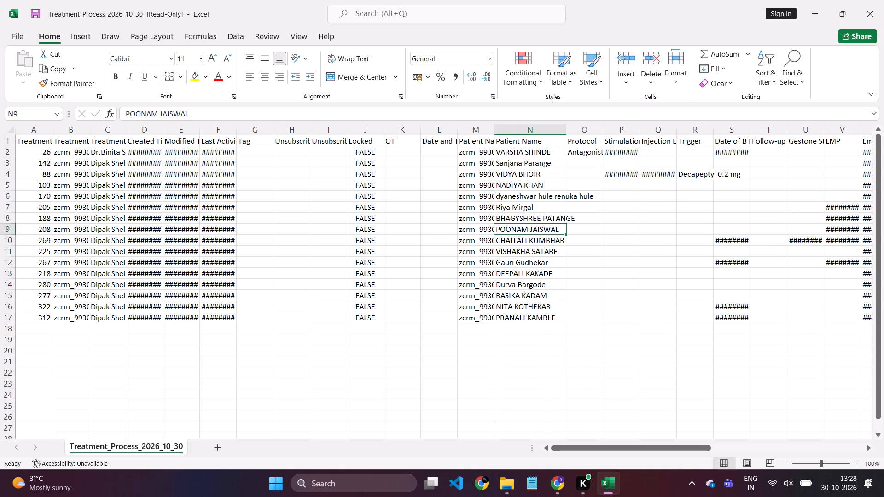
{"action": "left_click_drag", "start_coordinate": [568, 129], "coordinate": [601, 132]}
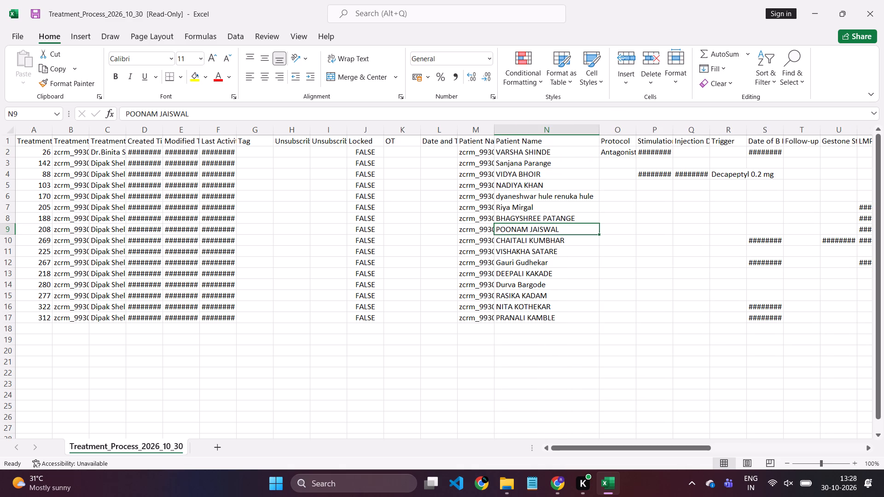
Delete the four adjacent columns from Created Time through Tag.
{"action": "scroll", "coordinate": [368, 239], "scroll_direction": "down", "scroll_amount": 2}
{"action": "scroll", "coordinate": [368, 239], "scroll_direction": "up", "scroll_amount": 3}
{"action": "left_click", "coordinate": [144, 126]}
{"action": "key", "text": "shift+Right"}
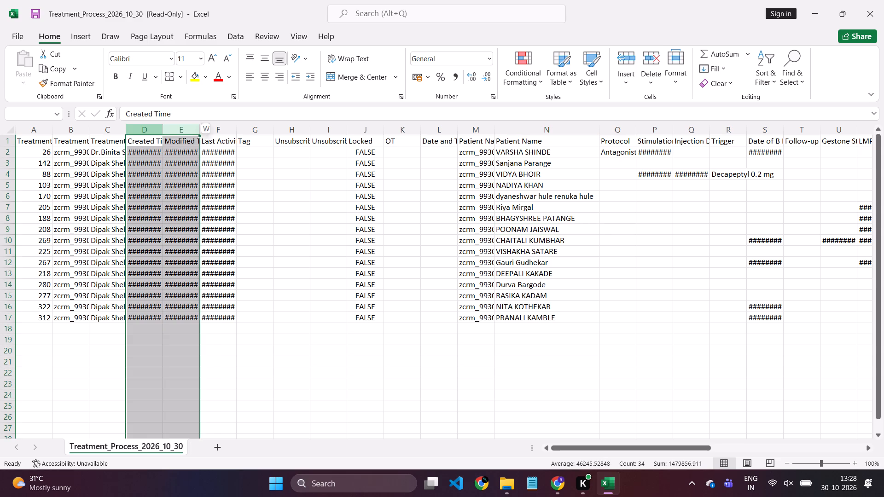
{"action": "key", "text": "shift+Right"}
{"action": "key", "text": "shift+Right"}
{"action": "right_click", "coordinate": [180, 161]}
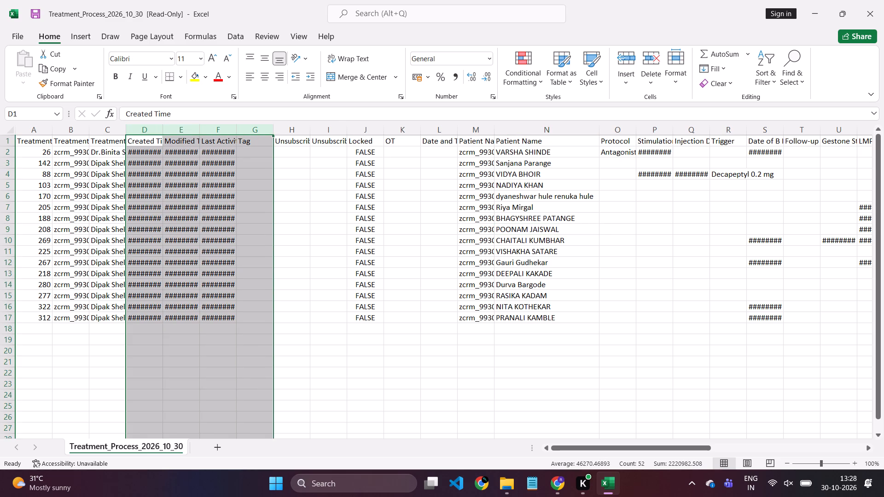
{"action": "left_click", "coordinate": [228, 271]}
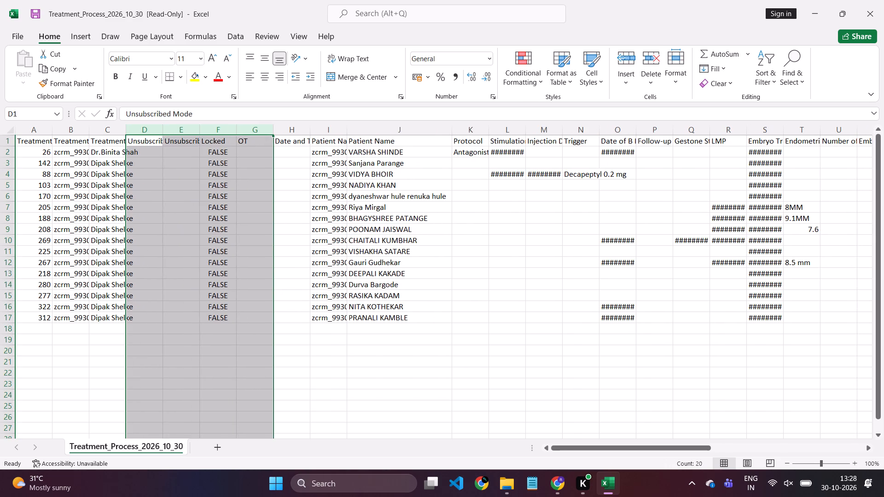
Widen the Treatment - Yes Or NO Owner column so the owner names fit.
{"action": "left_click", "coordinate": [104, 265]}
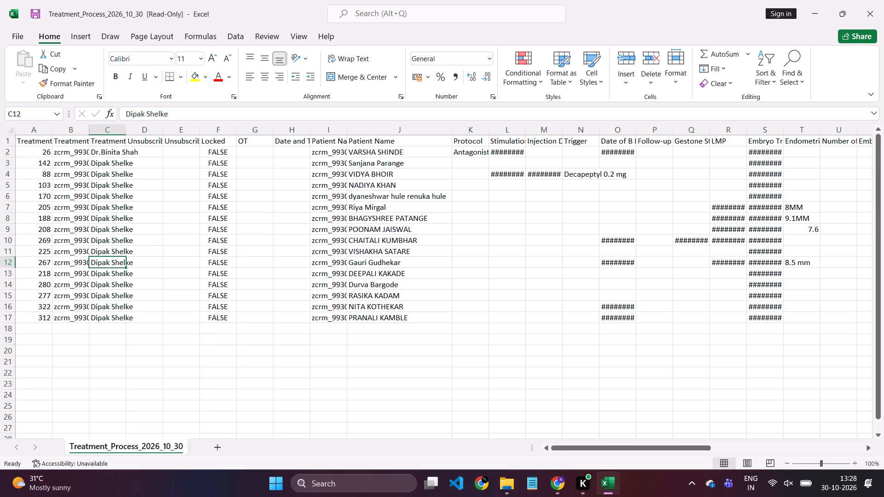
{"action": "left_click_drag", "start_coordinate": [126, 130], "coordinate": [179, 136]}
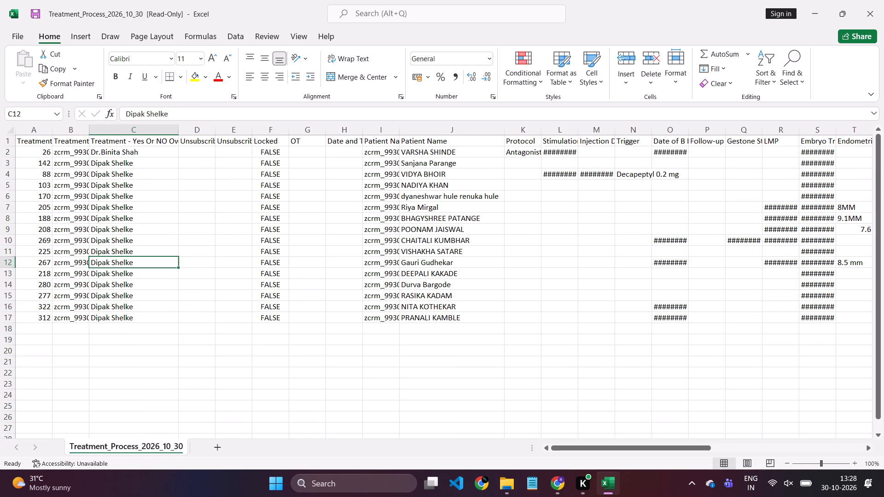
Examine the Owner.id, Owner and Patient Name.id headers and several Patient Name.id entries.
{"action": "left_click", "coordinate": [71, 143]}
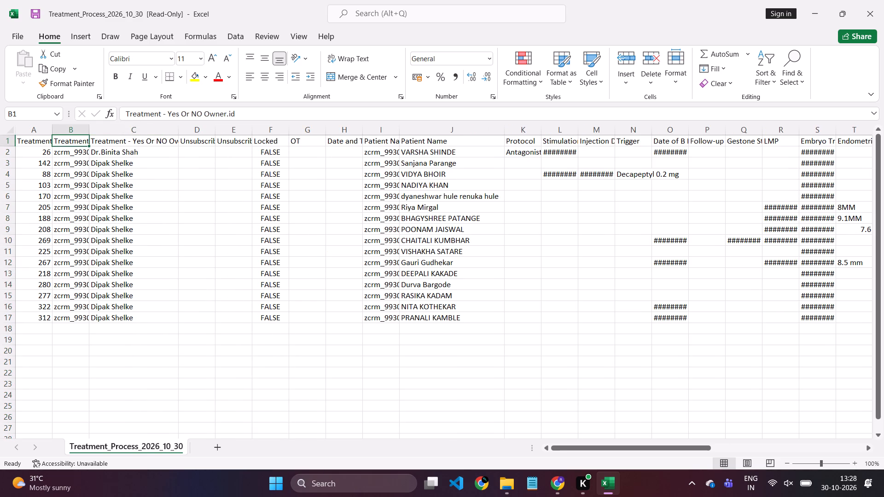
{"action": "left_click", "coordinate": [113, 139]}
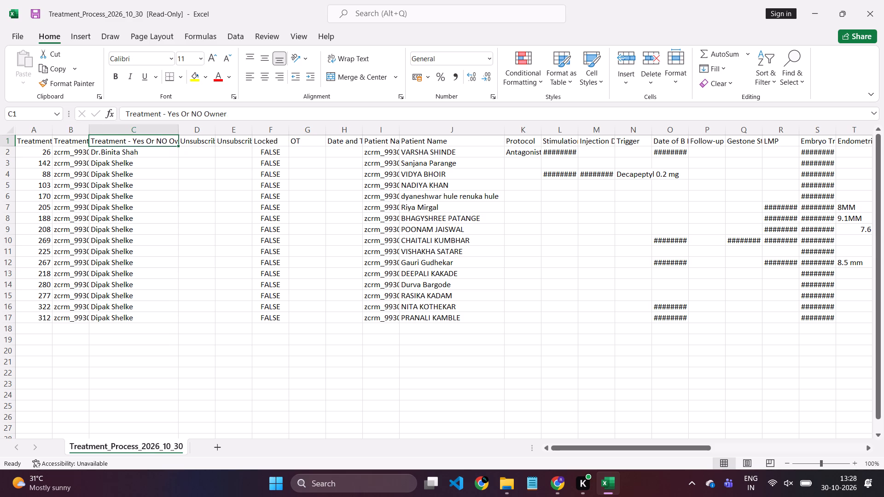
{"action": "left_click", "coordinate": [249, 137]}
{"action": "left_click", "coordinate": [299, 146]}
{"action": "scroll", "coordinate": [299, 146], "scroll_direction": "left", "scroll_amount": 1}
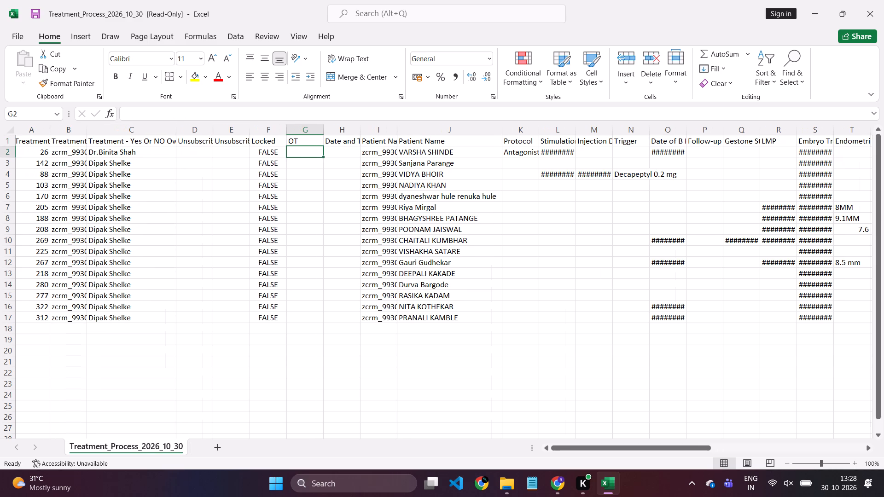
{"action": "left_click", "coordinate": [380, 138]}
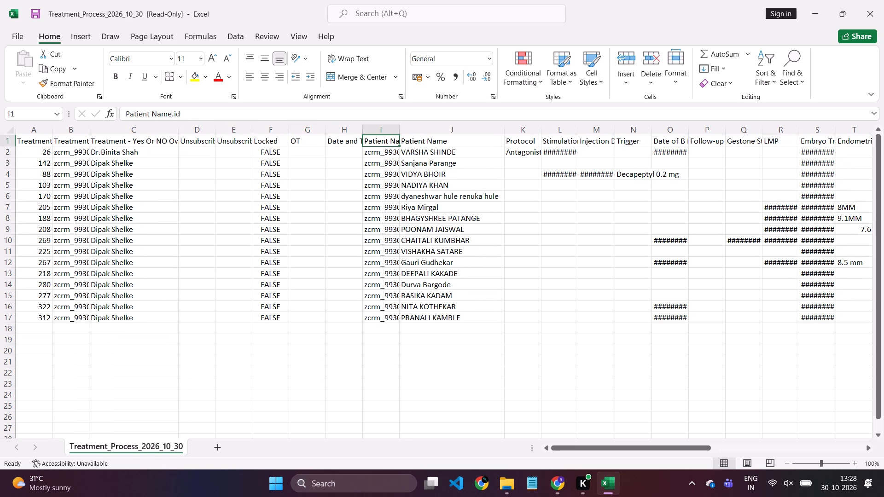
{"action": "left_click", "coordinate": [378, 182]}
{"action": "left_click", "coordinate": [391, 202]}
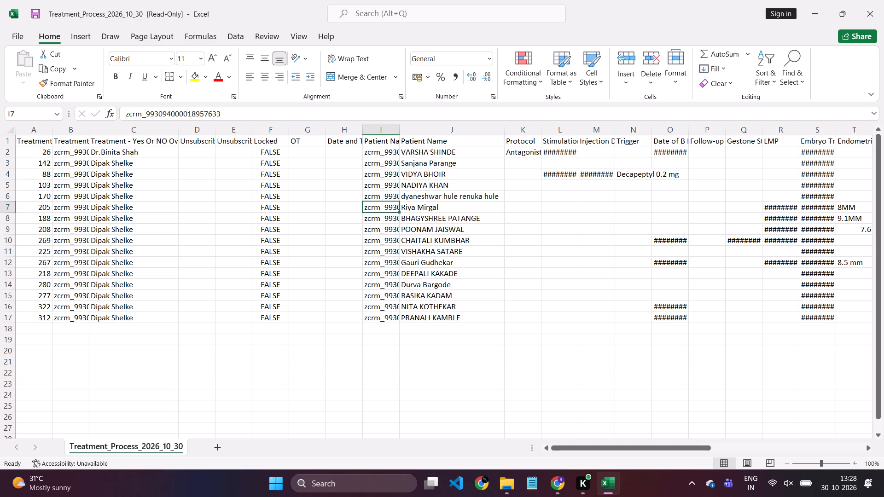
{"action": "left_click", "coordinate": [392, 219]}
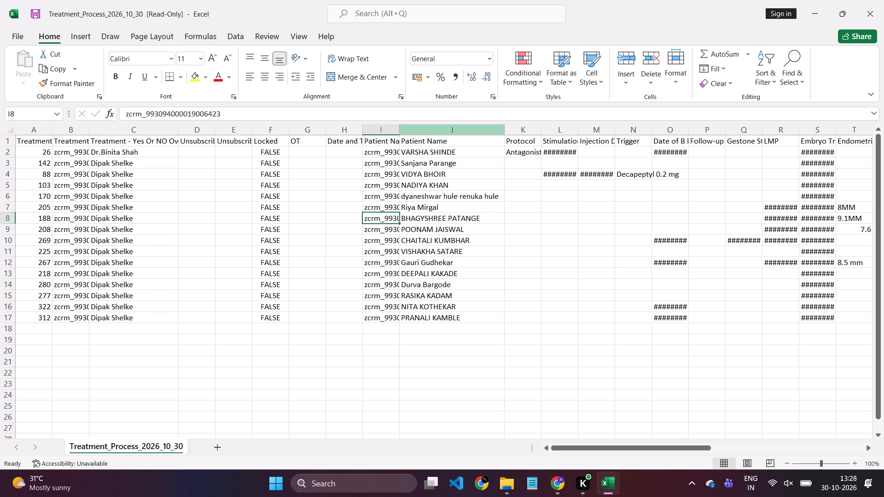
Widen the Patient Name.id column slightly.
{"action": "left_click_drag", "start_coordinate": [399, 128], "coordinate": [410, 129]}
Widen column AN, the last column that has a header.
{"action": "scroll", "coordinate": [510, 178], "scroll_direction": "left", "scroll_amount": 2}
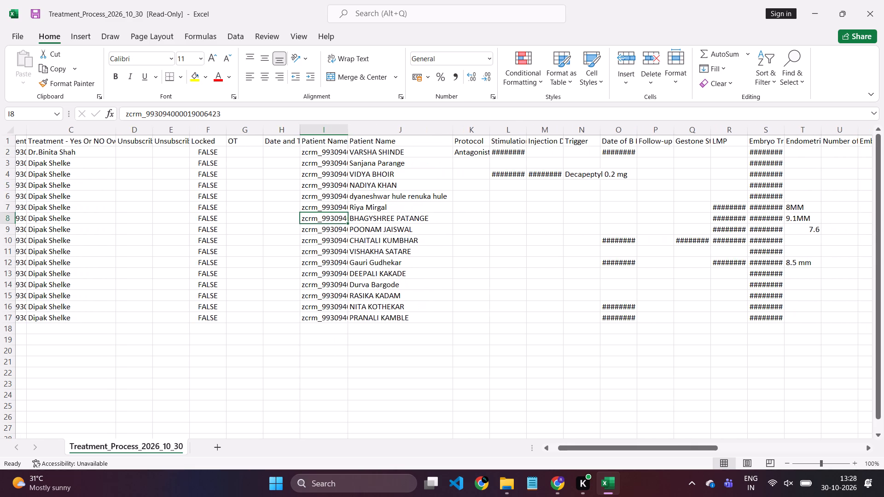
{"action": "scroll", "coordinate": [510, 178], "scroll_direction": "left", "scroll_amount": 5}
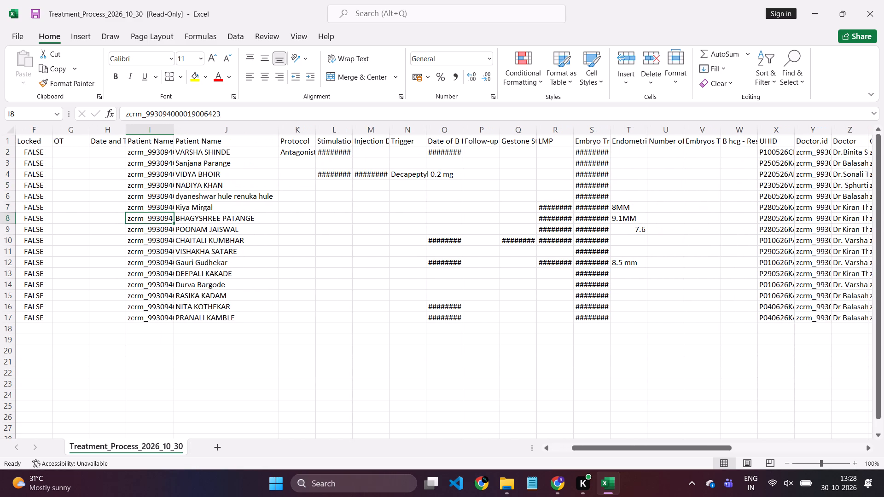
{"action": "scroll", "coordinate": [510, 178], "scroll_direction": "left", "scroll_amount": 3}
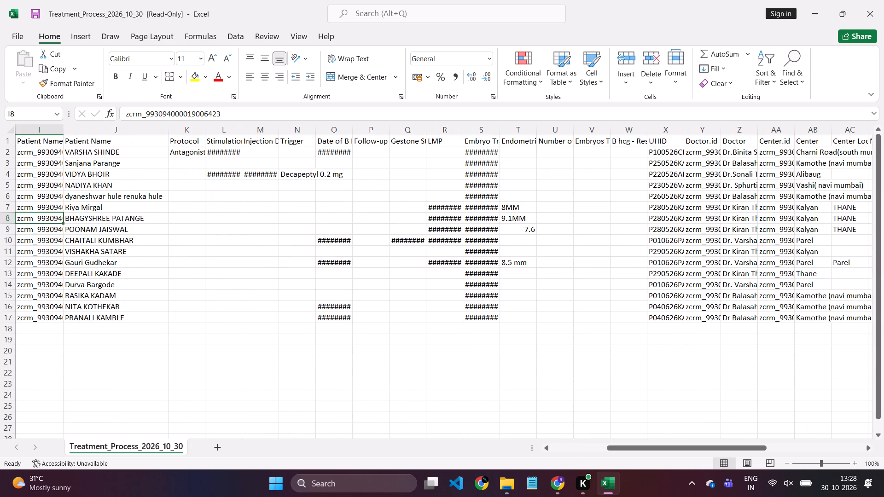
{"action": "scroll", "coordinate": [631, 156], "scroll_direction": "left", "scroll_amount": 5}
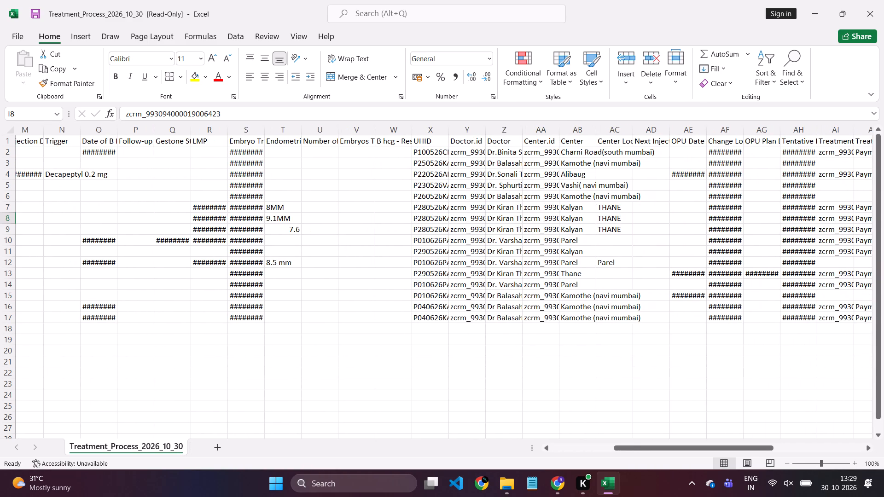
{"action": "scroll", "coordinate": [631, 156], "scroll_direction": "left", "scroll_amount": 5}
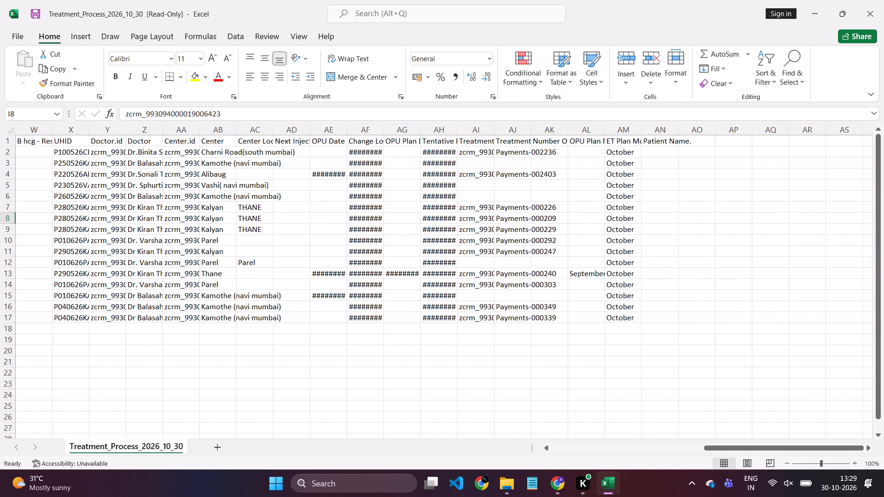
{"action": "left_click_drag", "start_coordinate": [680, 131], "coordinate": [727, 129]}
Copy all the patient names in the Patient Name column, cells J2 to J17, without the header.
{"action": "scroll", "coordinate": [629, 194], "scroll_direction": "right", "scroll_amount": 8}
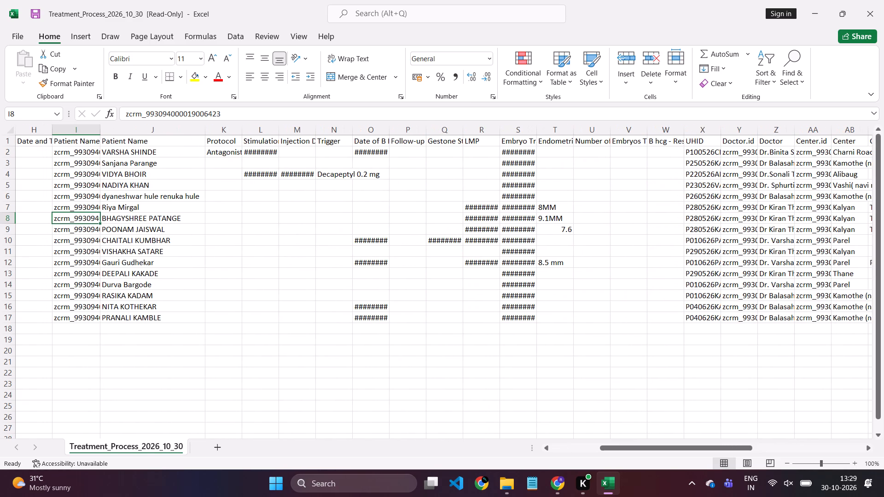
{"action": "left_click", "coordinate": [154, 152]}
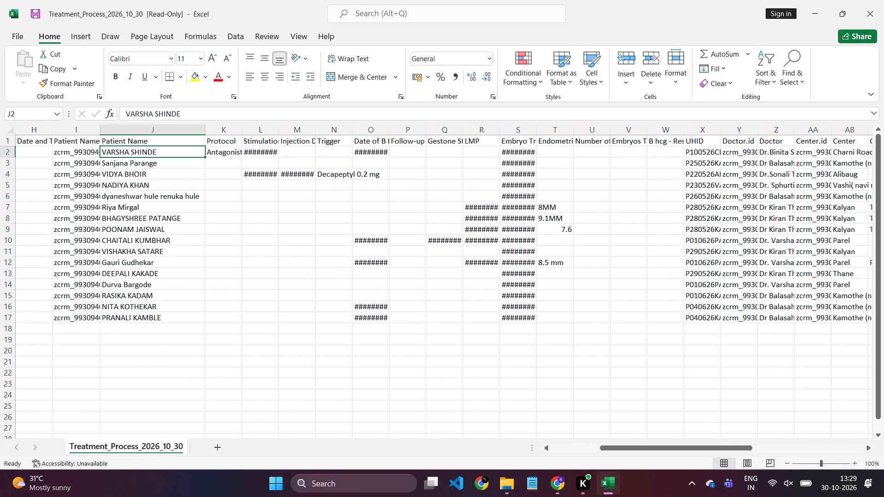
{"action": "key", "text": "shift+Down"}
{"action": "key", "text": "shift+Down"}
{"action": "key", "text": "shift+Down"}
{"action": "key", "text": "shift+Down"}
{"action": "key", "text": "shift+Down"}
{"action": "key", "text": "shift+Down"}
{"action": "key", "text": "shift+Down"}
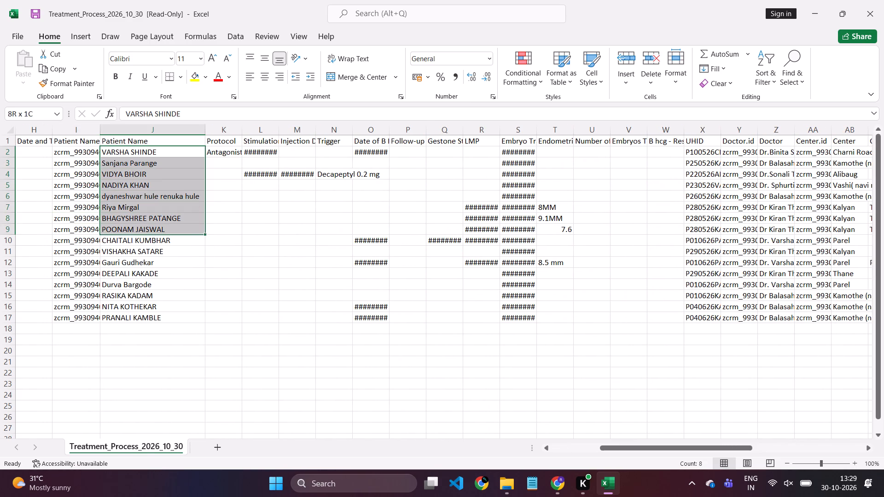
{"action": "key", "text": "shift+Down"}
{"action": "key", "text": "shift+Down"}
{"action": "key", "text": "shift+Down"}
{"action": "key", "text": "shift+Down"}
{"action": "key", "text": "shift+Down"}
{"action": "key", "text": "shift+Down"}
{"action": "key", "text": "shift+Down"}
{"action": "key", "text": "shift+Down"}
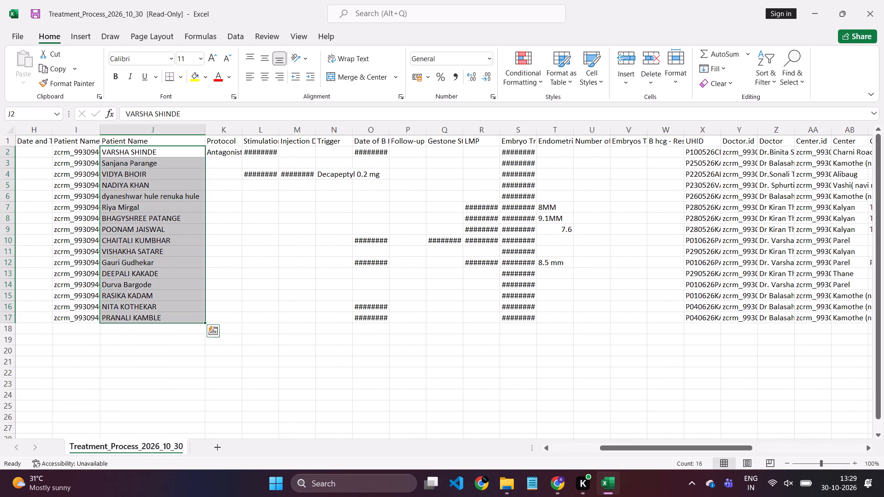
{"action": "key", "text": "ctrl+c"}
{"action": "key", "text": "ctrl+c"}
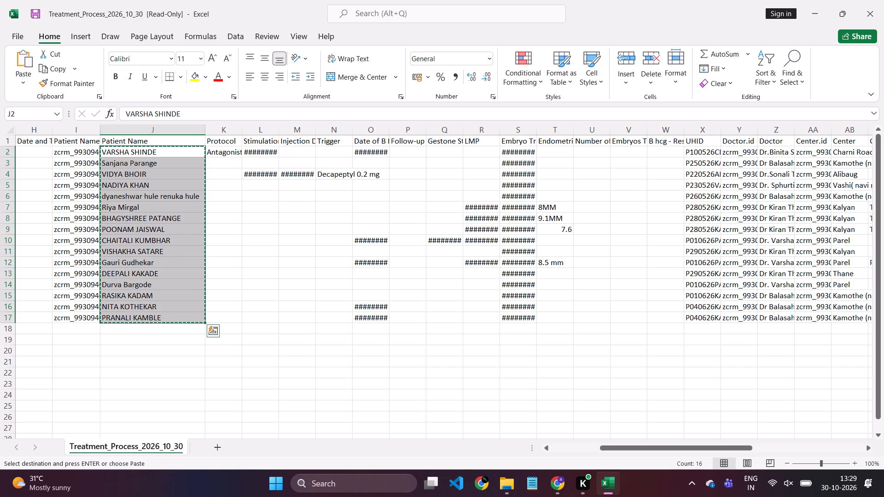
Paste the copied patient names into column AN under the "Patient Name." header, starting at cell AN2.
{"action": "key", "text": "ctrl+c"}
{"action": "key", "text": "ctrl+c"}
{"action": "scroll", "coordinate": [484, 210], "scroll_direction": "left", "scroll_amount": 7}
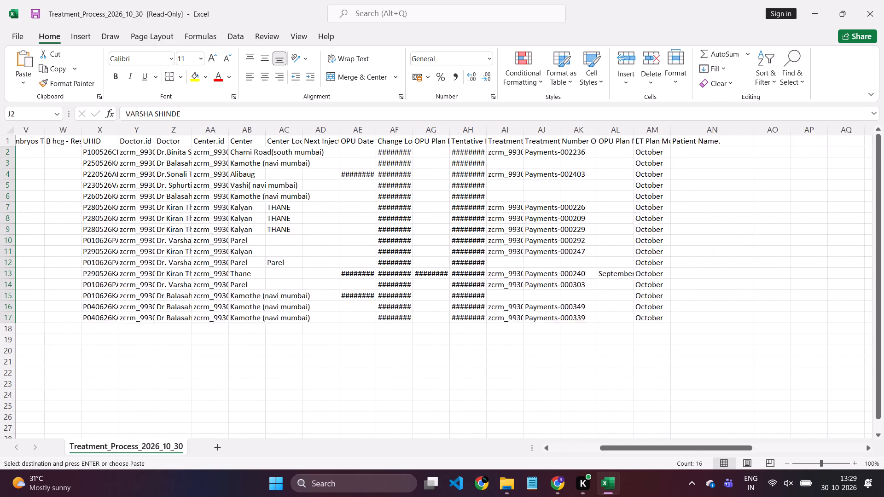
{"action": "scroll", "coordinate": [484, 210], "scroll_direction": "left", "scroll_amount": 1}
{"action": "left_click", "coordinate": [636, 154]}
{"action": "key", "text": "ctrl+v"}
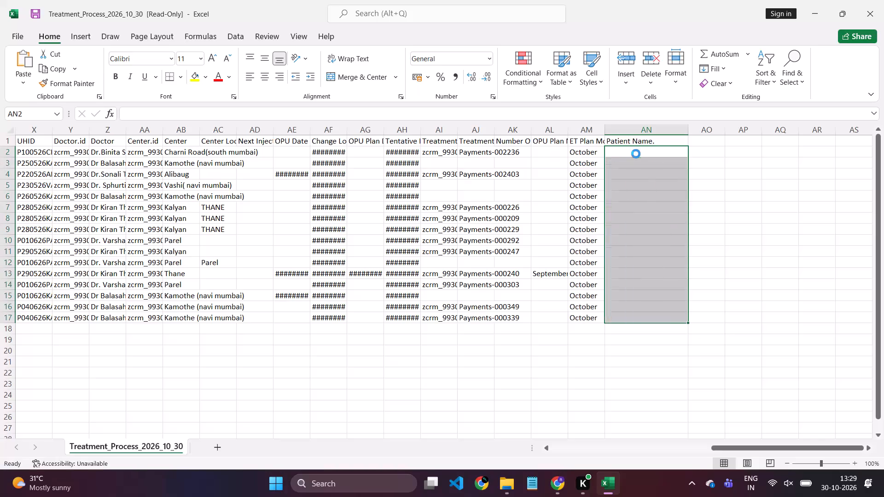
{"action": "left_click", "coordinate": [734, 189]}
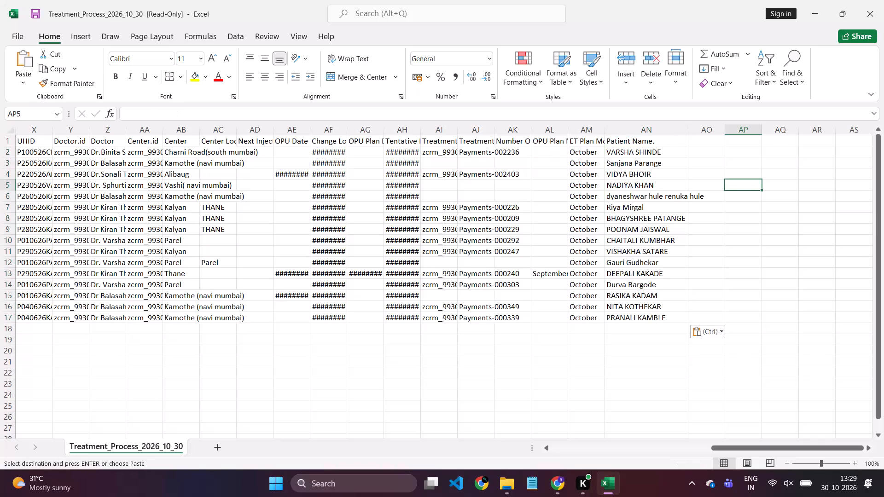
Save the read-only workbook as a new comma-delimited CSV file named "Treat New" in the Downloads folder.
{"action": "key", "text": "ctrl+s"}
{"action": "key", "text": "ctrl+s"}
{"action": "key", "text": "ctrl+s"}
{"action": "key", "text": "ctrl+s"}
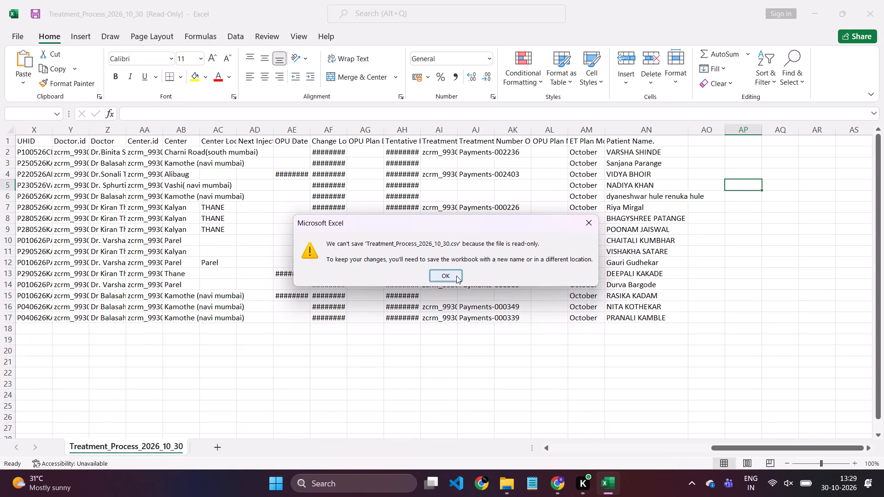
{"action": "left_click", "coordinate": [443, 277]}
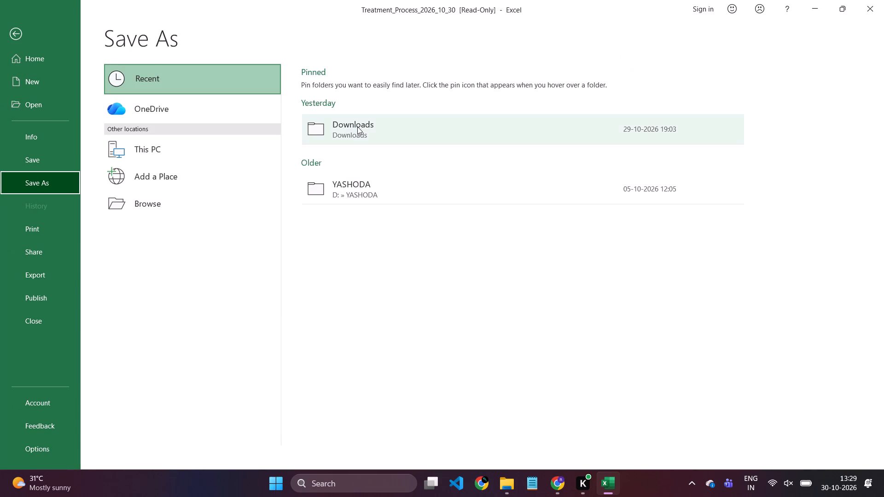
{"action": "left_click", "coordinate": [347, 125]}
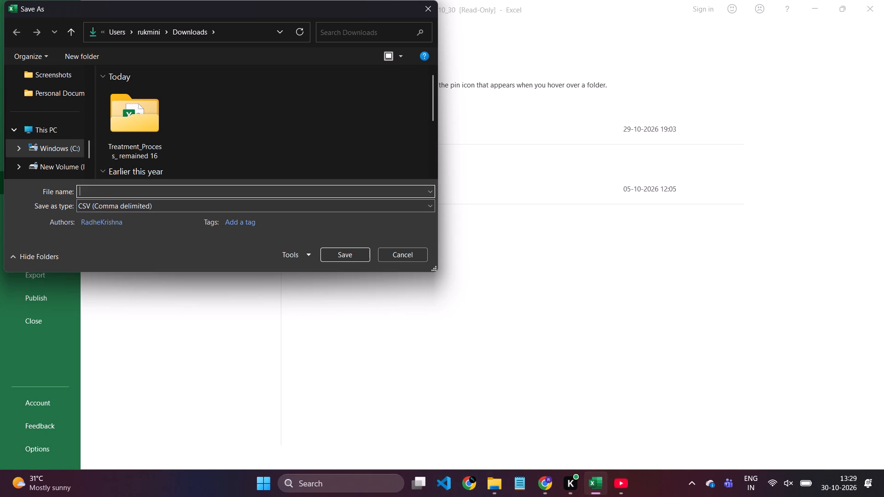
{"action": "scroll", "coordinate": [60, 102], "scroll_direction": "down", "scroll_amount": 1}
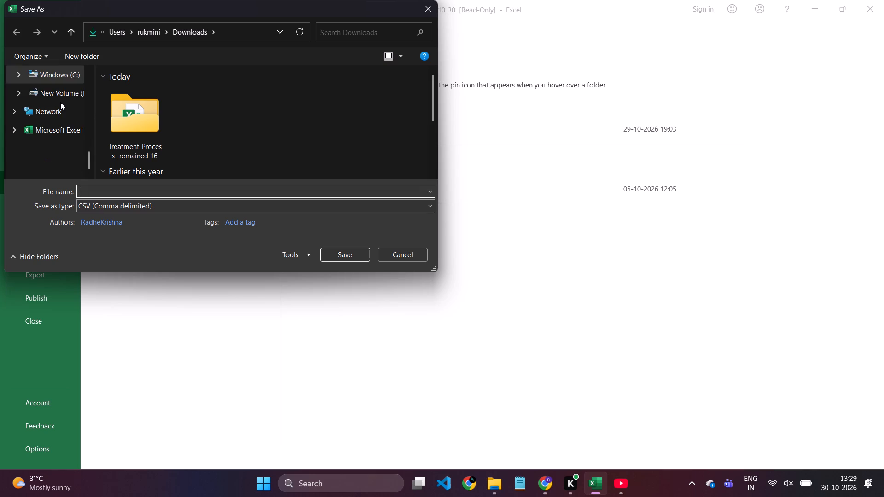
{"action": "scroll", "coordinate": [60, 102], "scroll_direction": "up", "scroll_amount": 6}
{"action": "scroll", "coordinate": [50, 165], "scroll_direction": "down", "scroll_amount": 1}
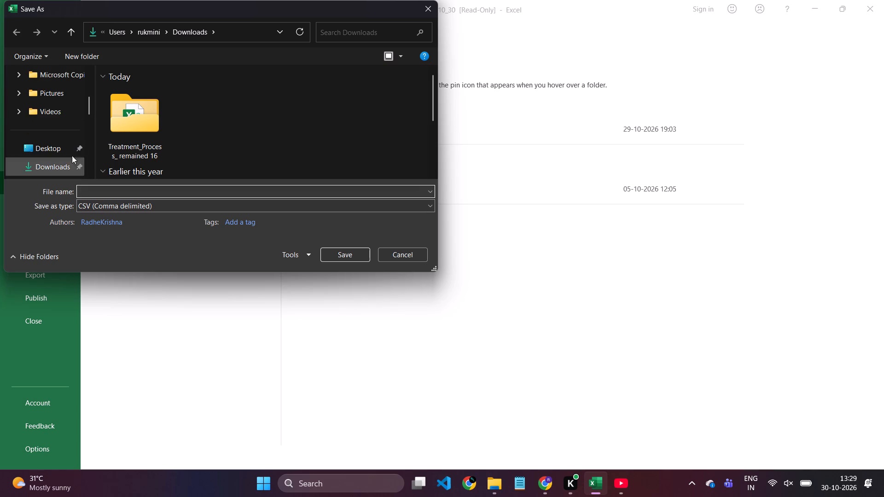
{"action": "left_click", "coordinate": [43, 164]}
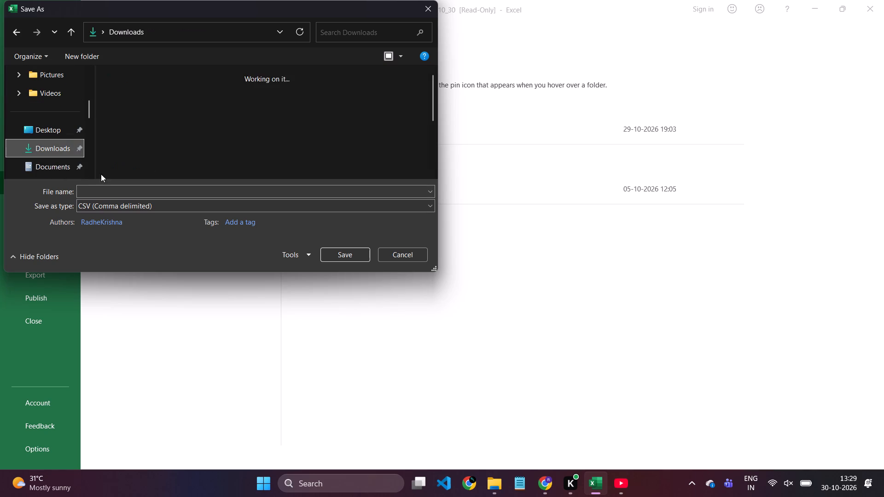
{"action": "left_click", "coordinate": [93, 188]}
{"action": "type", "text": "Trat"}
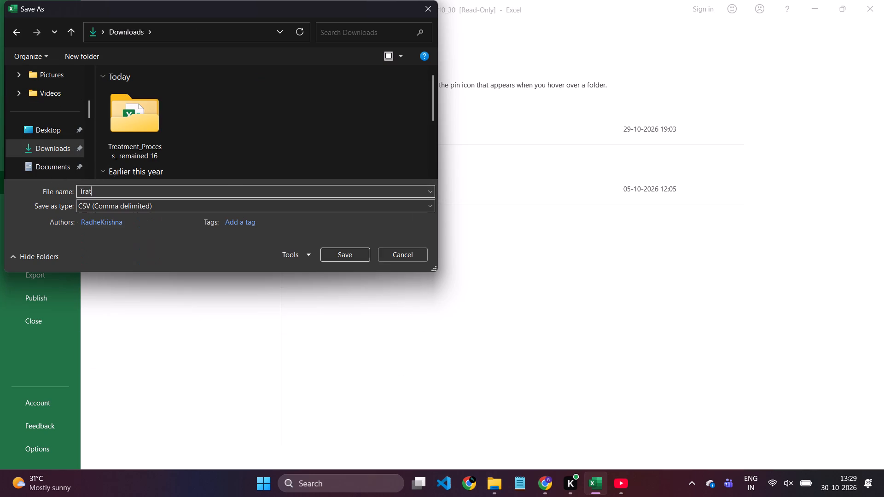
{"action": "key", "text": "space"}
{"action": "key", "text": "BackSpace"}
{"action": "key", "text": "BackSpace"}
{"action": "key", "text": "BackSpace"}
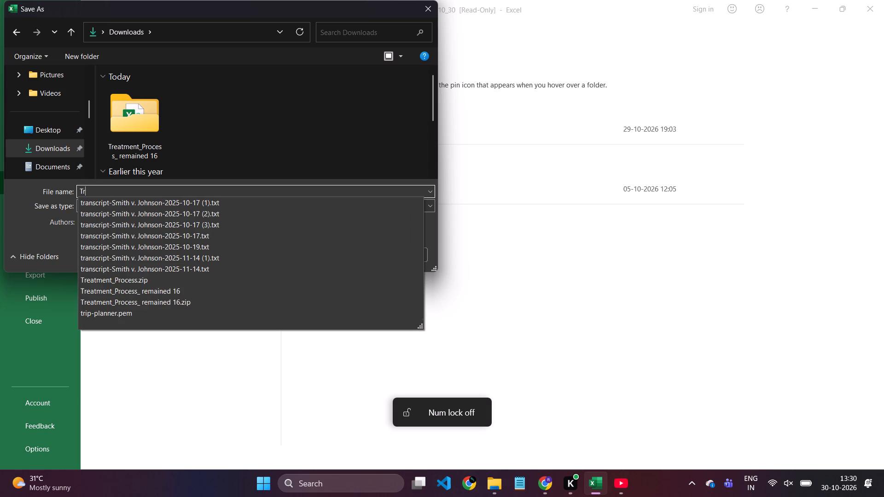
{"action": "type", "text": "eat New"}
{"action": "key", "text": "space"}
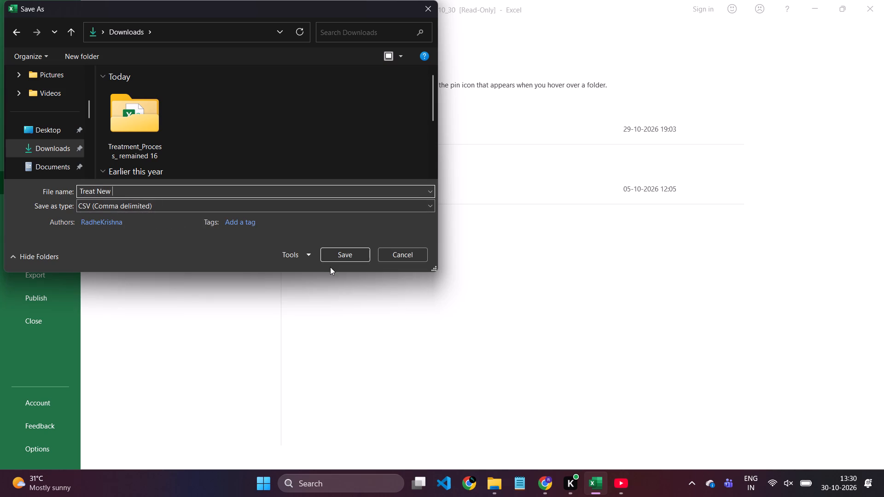
{"action": "left_click", "coordinate": [331, 256]}
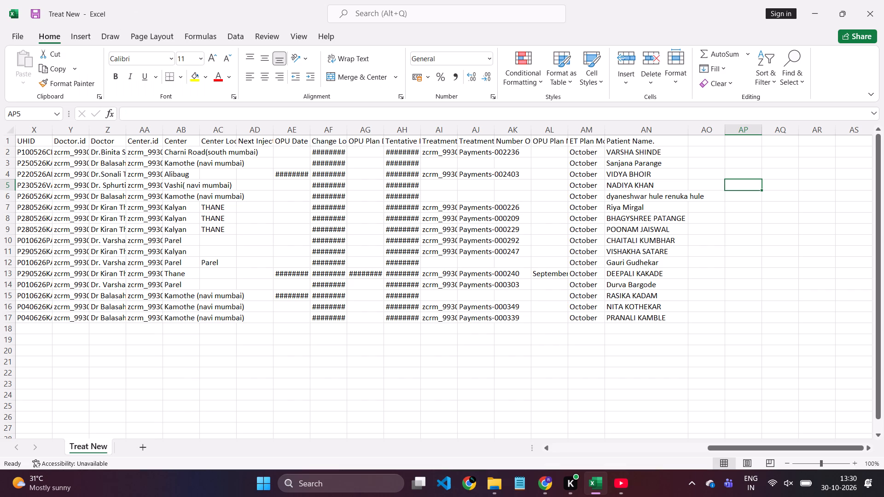
Switch to the Treatment Process list in Zoho CRM in Chrome and deselect the Embryo Transfer Date filter.
{"action": "left_click", "coordinate": [549, 484]}
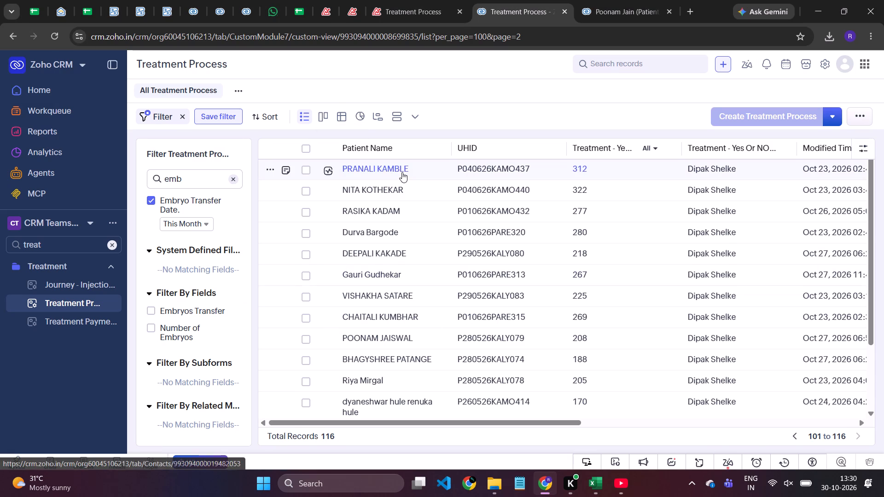
{"action": "left_click", "coordinate": [154, 202]}
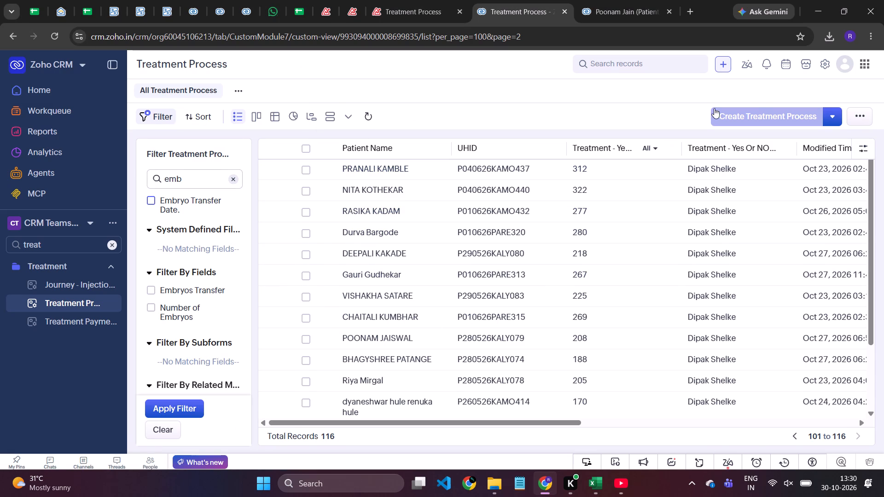
Start a Treatment Process import, upload Treat New.csv from Downloads and proceed to the record-processing actions.
{"action": "left_click", "coordinate": [830, 119]}
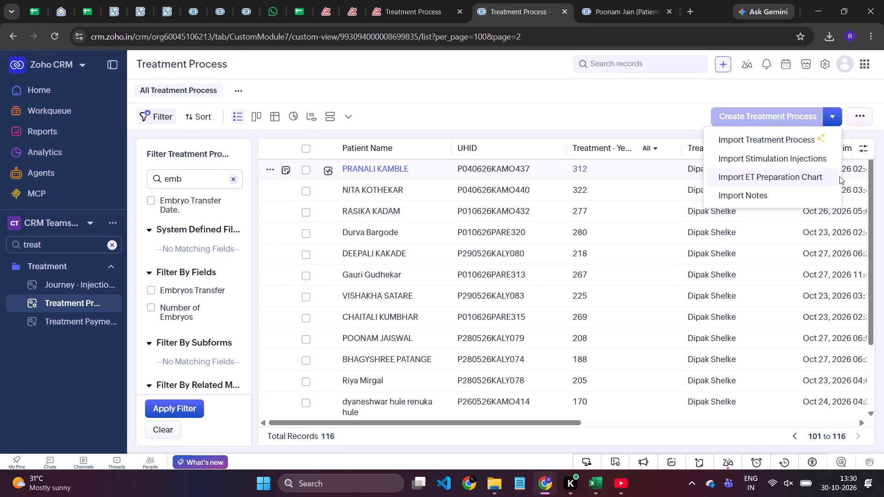
{"action": "left_click", "coordinate": [776, 142]}
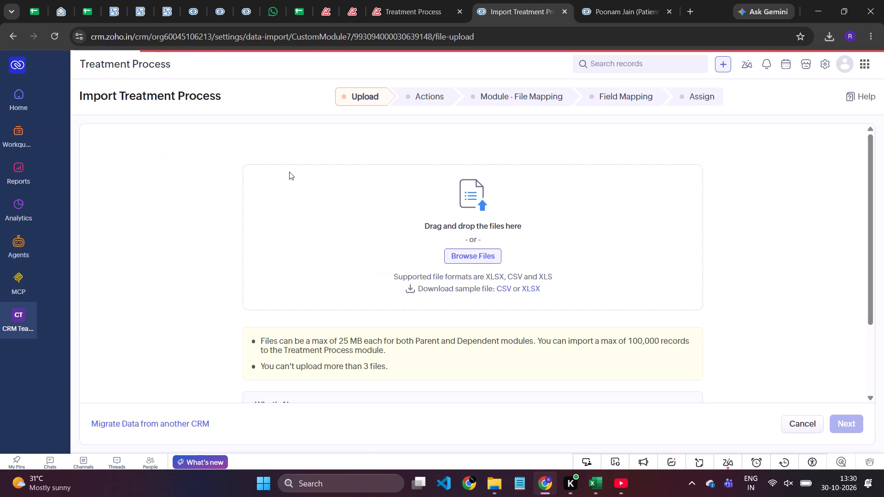
{"action": "left_click", "coordinate": [458, 254]}
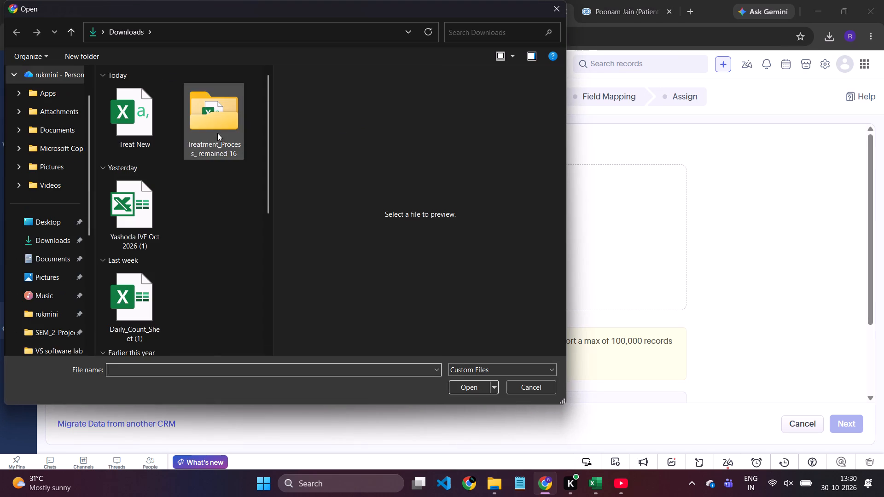
{"action": "scroll", "coordinate": [153, 180], "scroll_direction": "up", "scroll_amount": 1}
{"action": "left_click", "coordinate": [133, 119]}
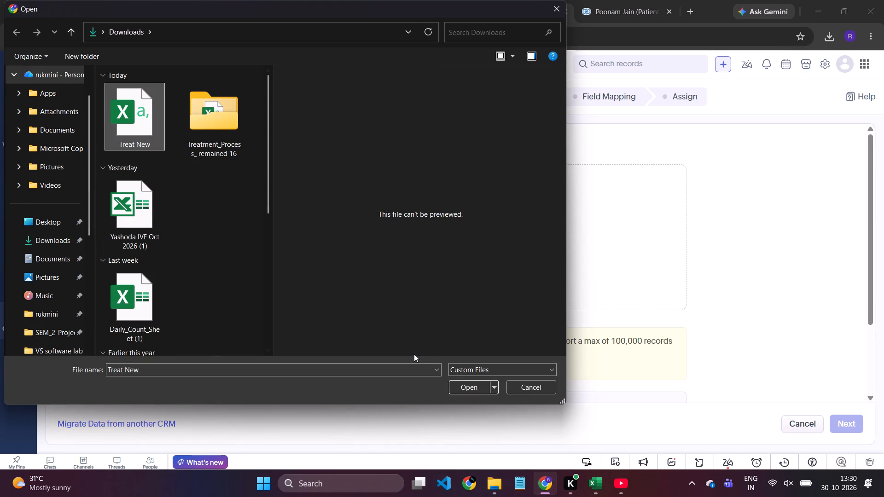
{"action": "left_click", "coordinate": [465, 385]}
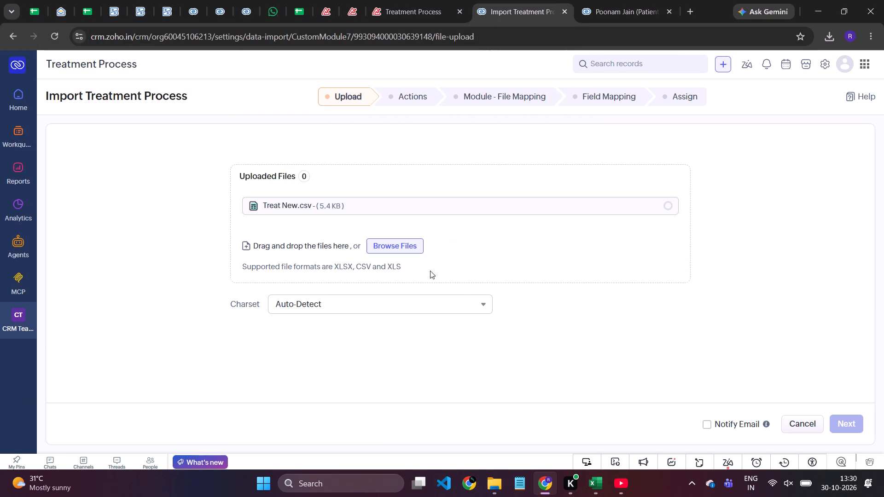
{"action": "scroll", "coordinate": [479, 299], "scroll_direction": "down", "scroll_amount": 1}
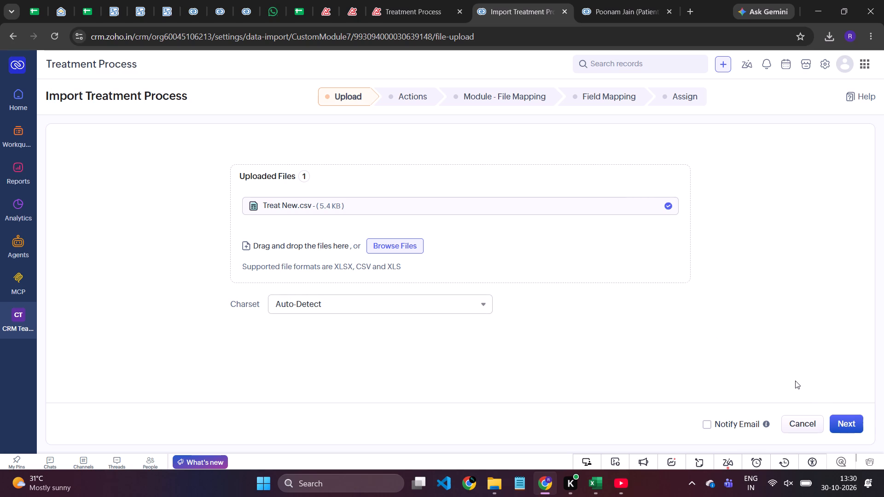
{"action": "left_click", "coordinate": [844, 419]}
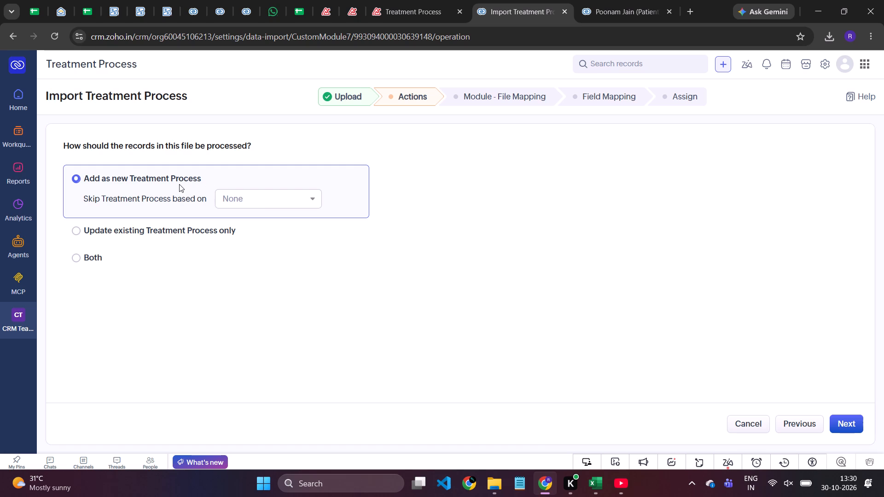
Choose to update existing Treatment Process records only, and open the choices for the field that finds existing records.
{"action": "left_click", "coordinate": [101, 231]}
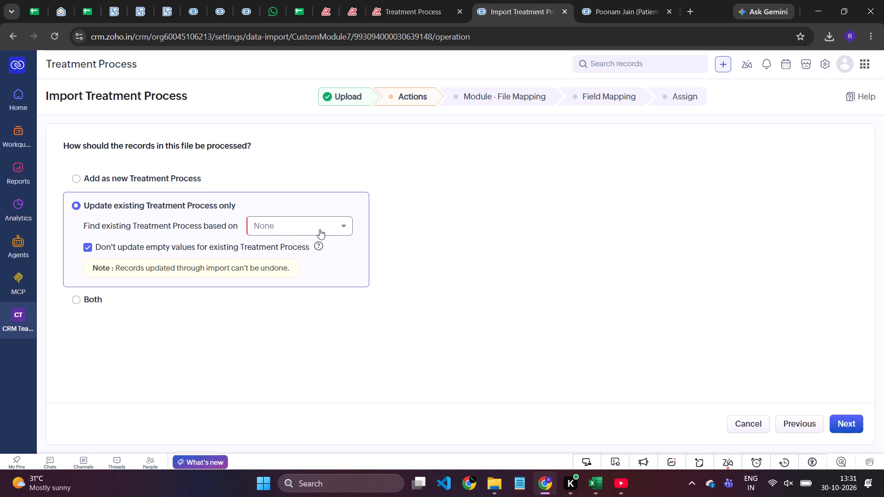
{"action": "left_click", "coordinate": [330, 229]}
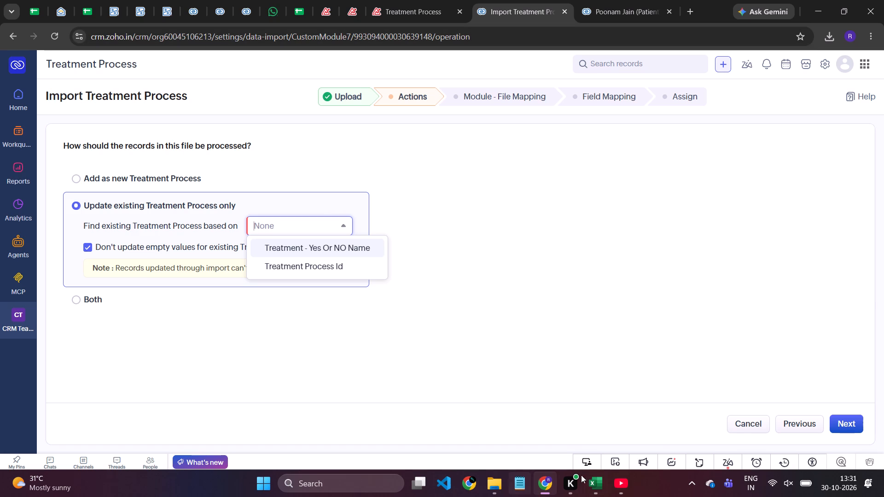
Switch to the Treat New sheet in Excel and examine the full headers of columns A to E and I.
{"action": "left_click", "coordinate": [595, 480]}
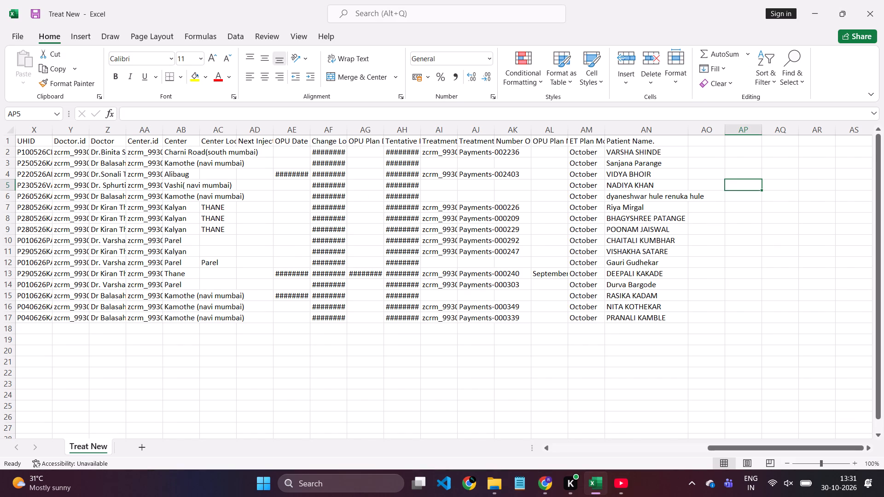
{"action": "scroll", "coordinate": [410, 330], "scroll_direction": "right", "scroll_amount": 11}
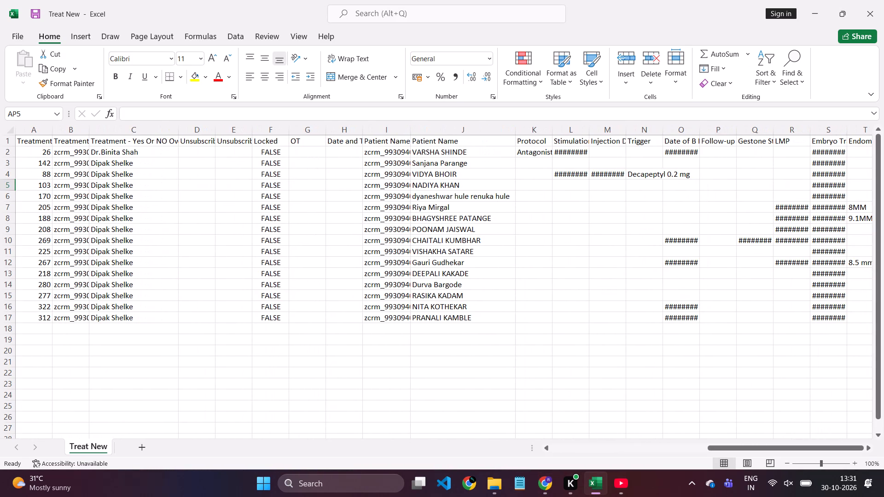
{"action": "left_click", "coordinate": [76, 141]}
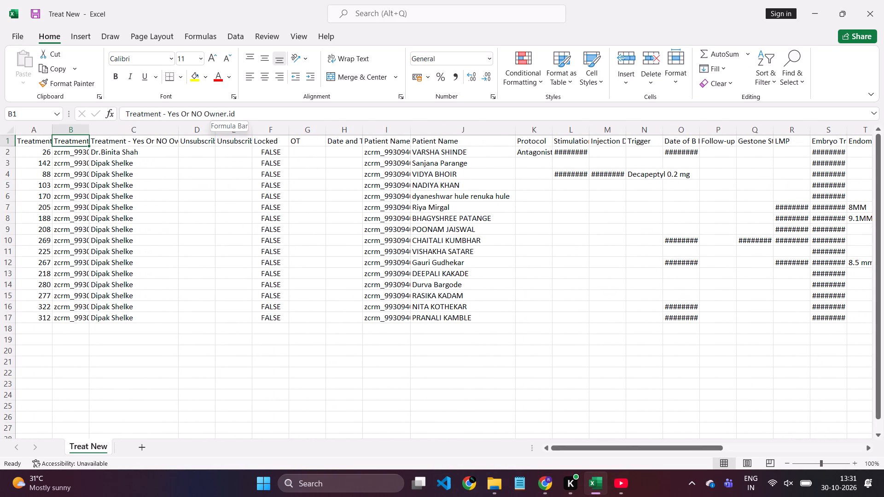
{"action": "left_click", "coordinate": [28, 143]}
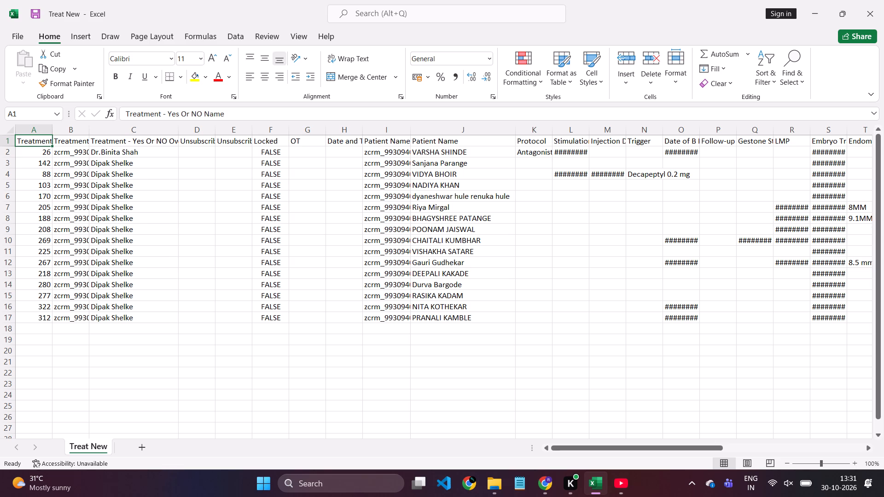
{"action": "left_click", "coordinate": [65, 139]}
{"action": "left_click", "coordinate": [113, 139]}
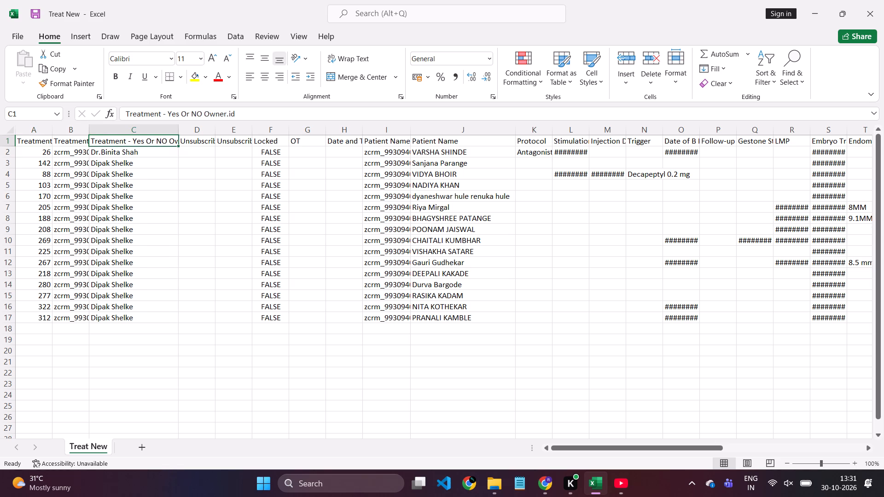
{"action": "left_click", "coordinate": [193, 146]}
{"action": "left_click", "coordinate": [233, 145]}
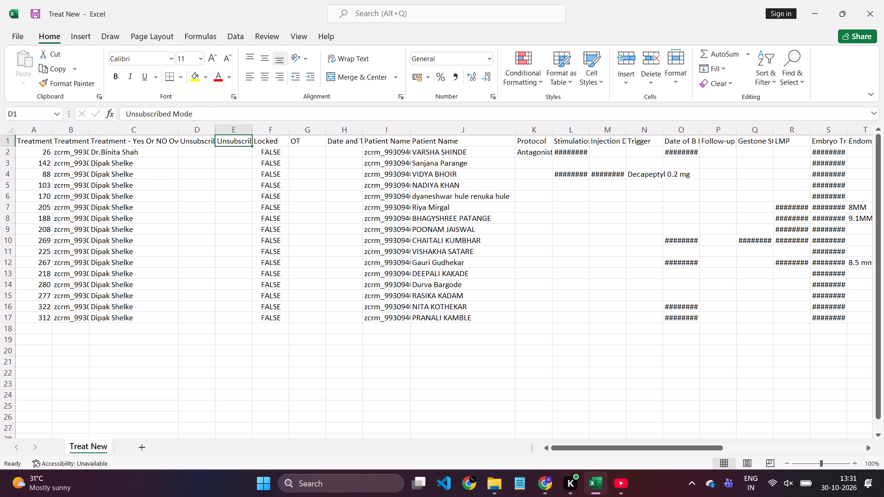
{"action": "scroll", "coordinate": [394, 155], "scroll_direction": "left", "scroll_amount": 1}
{"action": "left_click", "coordinate": [383, 144]}
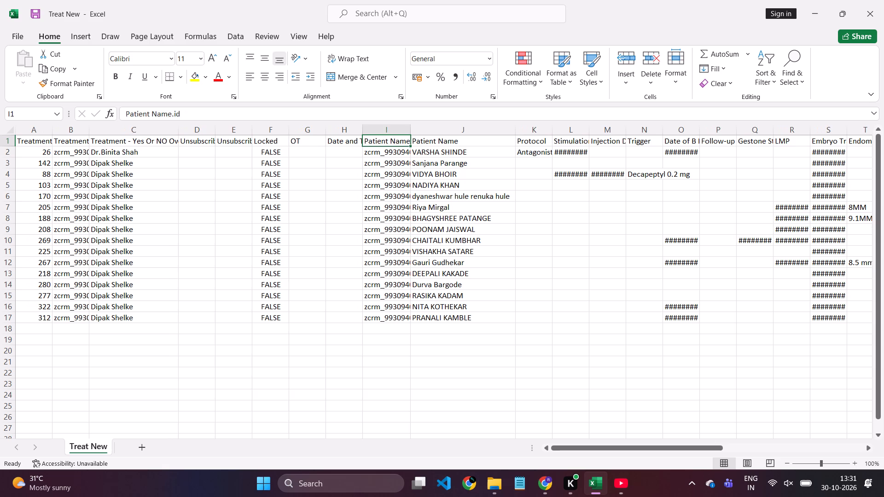
Examine the remaining headers of the Treat New sheet up to column AN, checking AI, AJ, AL and AN in full.
{"action": "scroll", "coordinate": [483, 147], "scroll_direction": "left", "scroll_amount": 1}
{"action": "scroll", "coordinate": [523, 156], "scroll_direction": "left", "scroll_amount": 1}
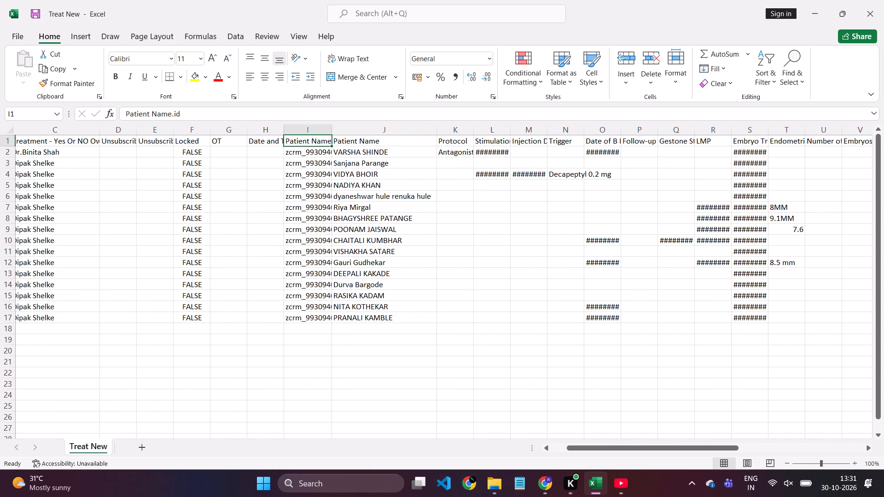
{"action": "scroll", "coordinate": [516, 169], "scroll_direction": "left", "scroll_amount": 4}
{"action": "scroll", "coordinate": [598, 195], "scroll_direction": "left", "scroll_amount": 5}
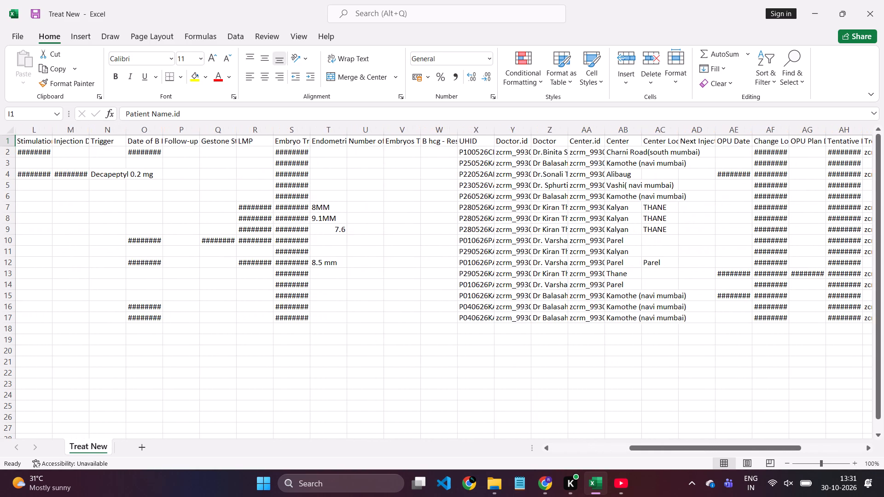
{"action": "scroll", "coordinate": [598, 195], "scroll_direction": "left", "scroll_amount": 5}
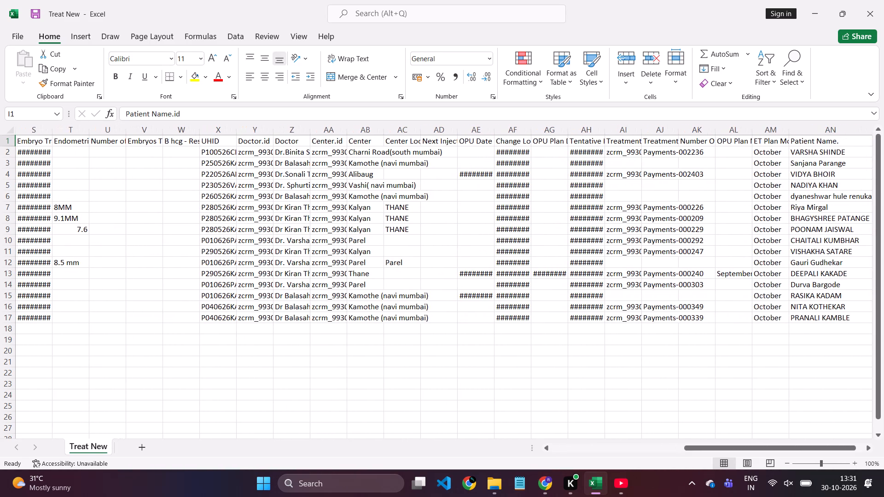
{"action": "left_click", "coordinate": [660, 144]}
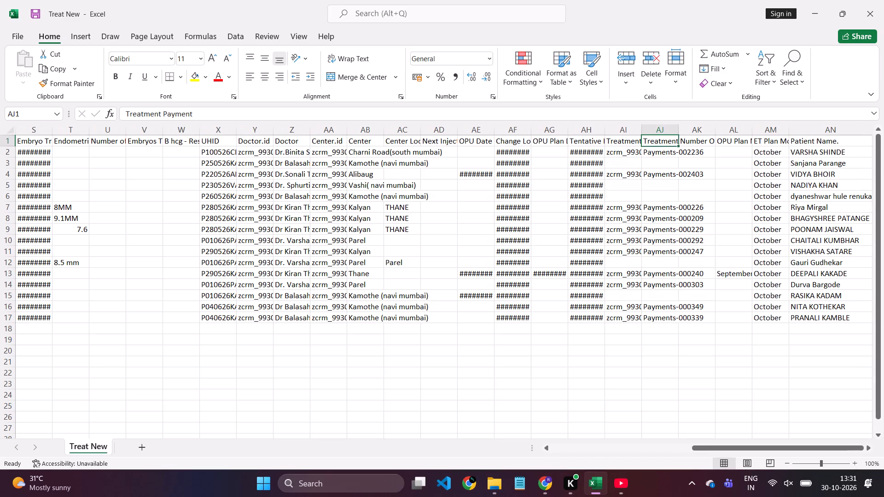
{"action": "left_click", "coordinate": [613, 142]}
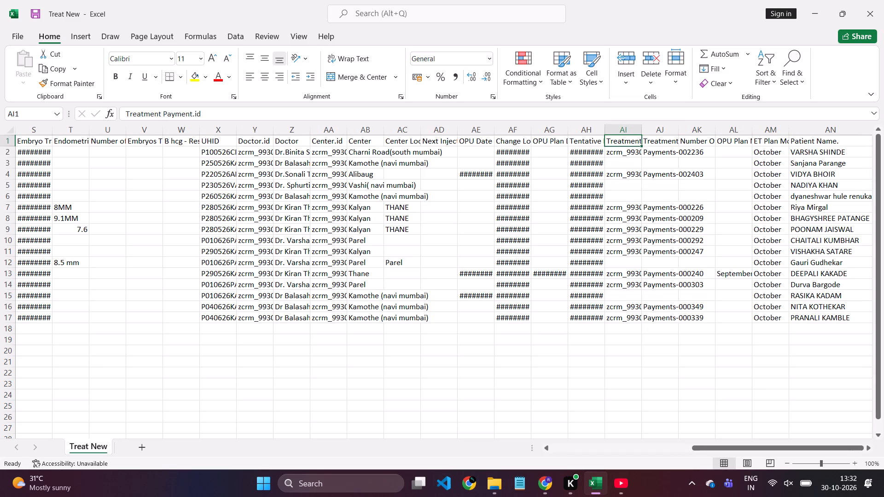
{"action": "scroll", "coordinate": [608, 202], "scroll_direction": "left", "scroll_amount": 1}
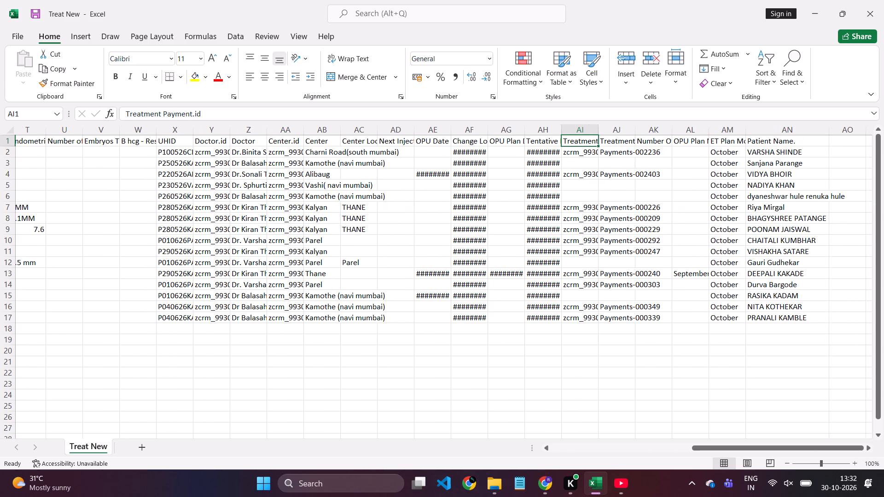
{"action": "scroll", "coordinate": [608, 202], "scroll_direction": "left", "scroll_amount": 2}
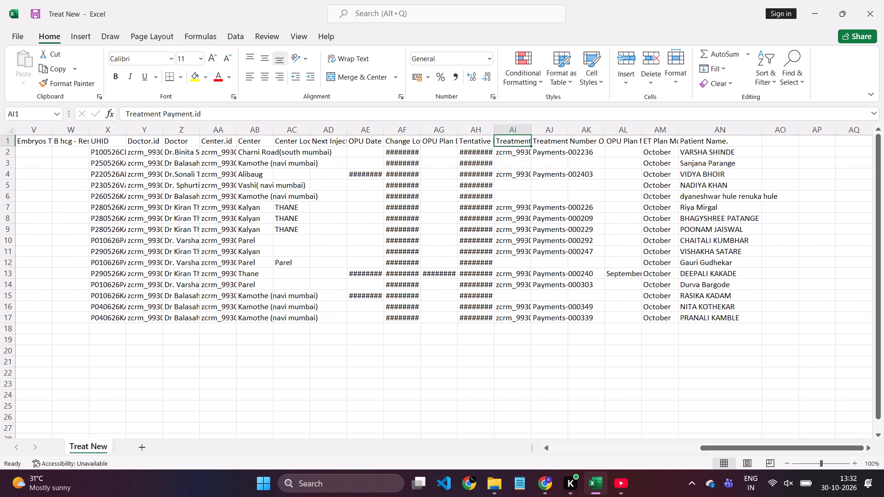
{"action": "left_click", "coordinate": [625, 144]}
{"action": "left_click", "coordinate": [689, 145]}
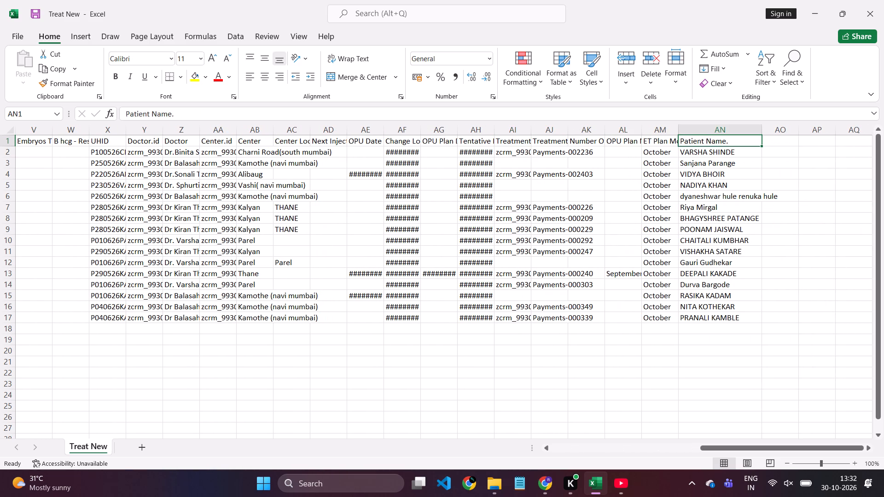
{"action": "scroll", "coordinate": [622, 191], "scroll_direction": "left", "scroll_amount": 1}
{"action": "scroll", "coordinate": [622, 191], "scroll_direction": "right", "scroll_amount": 7}
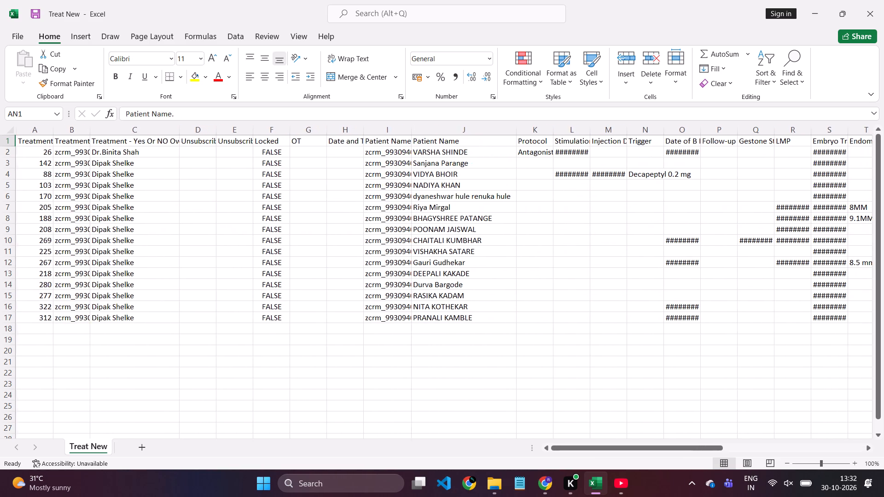
Open Treatment_Process_2026_10_30 from the Treatment_Process_ remained 16 archive in Downloads and inspect its Record Id column.
{"action": "left_click", "coordinate": [494, 480]}
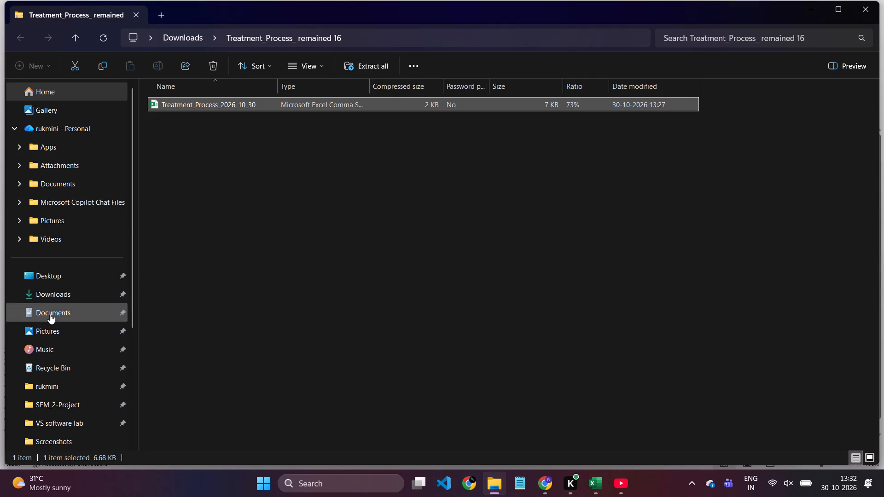
{"action": "left_click", "coordinate": [41, 299]}
{"action": "scroll", "coordinate": [230, 162], "scroll_direction": "up", "scroll_amount": 2}
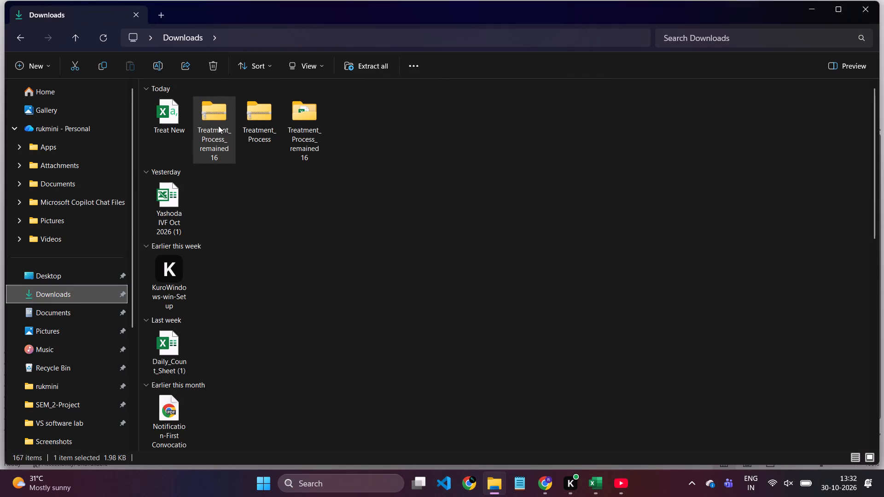
{"action": "double_click", "coordinate": [218, 126]}
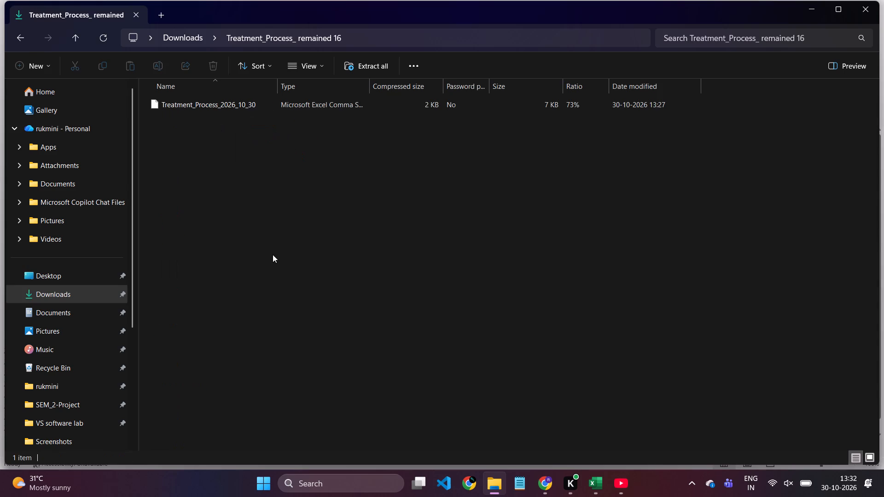
{"action": "left_click", "coordinate": [226, 112]}
{"action": "double_click", "coordinate": [211, 104]}
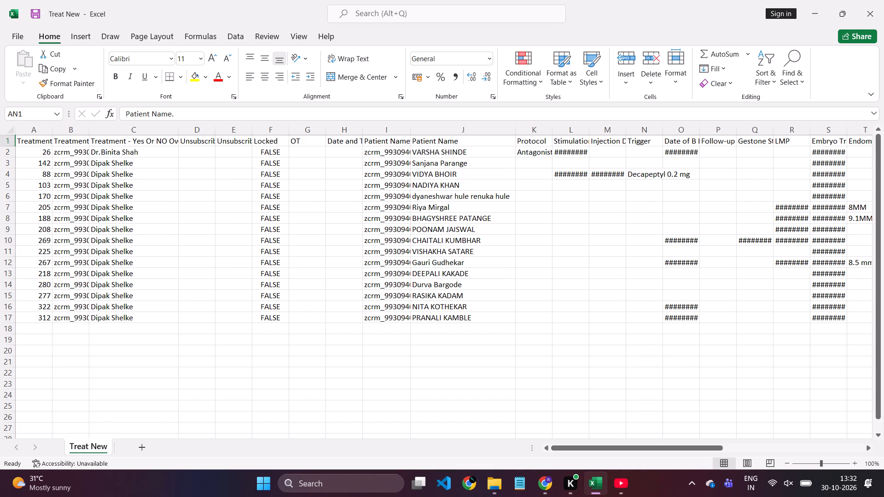
{"action": "left_click", "coordinate": [69, 140]}
{"action": "left_click", "coordinate": [33, 141]}
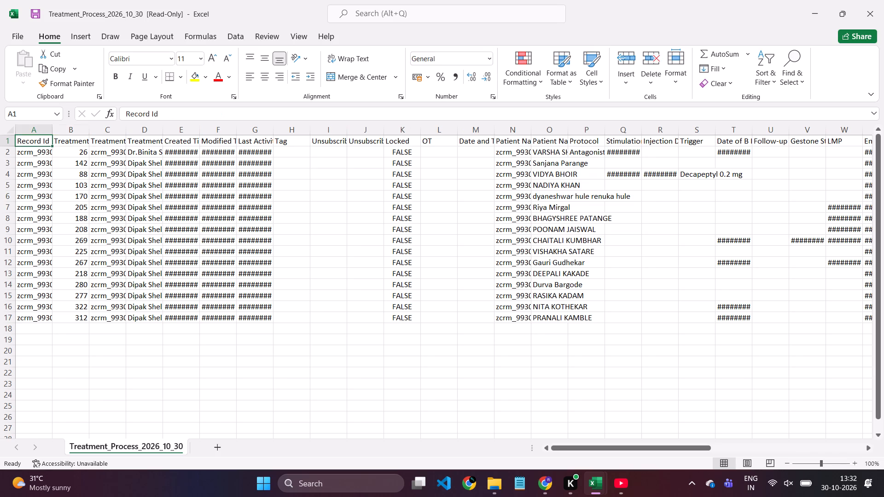
{"action": "left_click", "coordinate": [36, 153]}
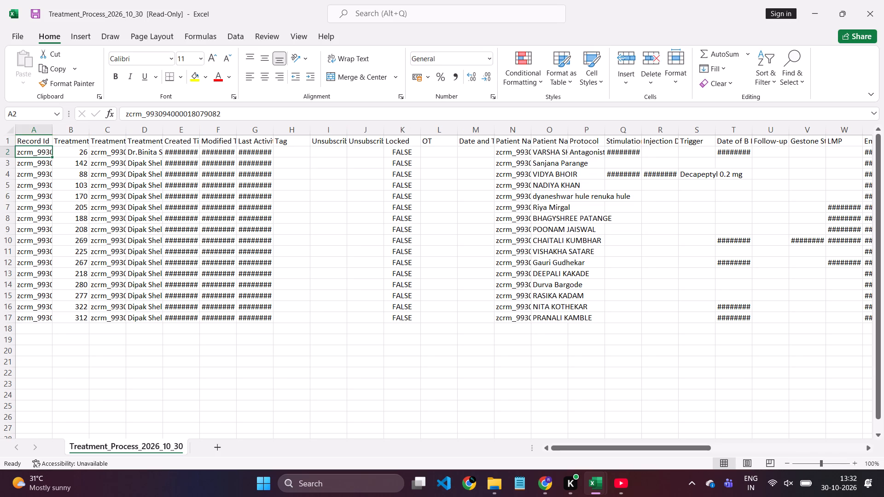
{"action": "left_click", "coordinate": [32, 144]}
Compare the record-matching field choices of the Zoho CRM import in Chrome with the column A and B headers of the Treat New sheet.
{"action": "key", "text": "alt+Tab"}
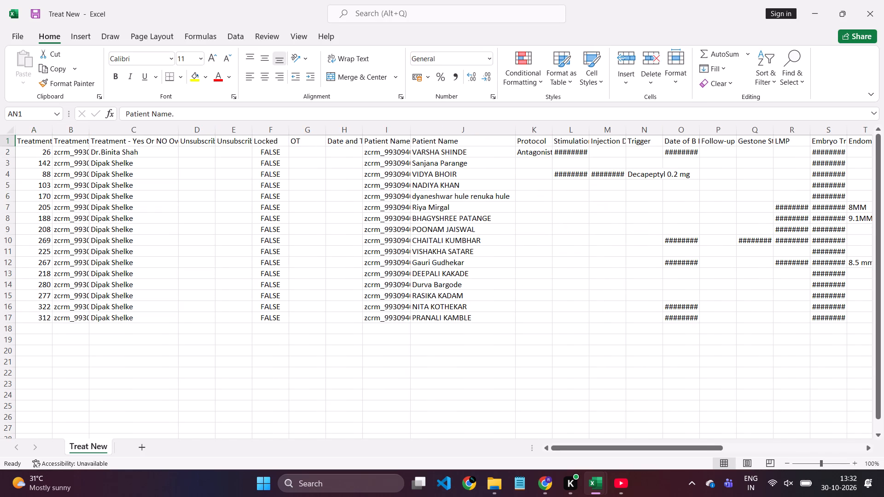
{"action": "key", "text": "alt+Tab"}
{"action": "key", "text": "alt+Tab"}
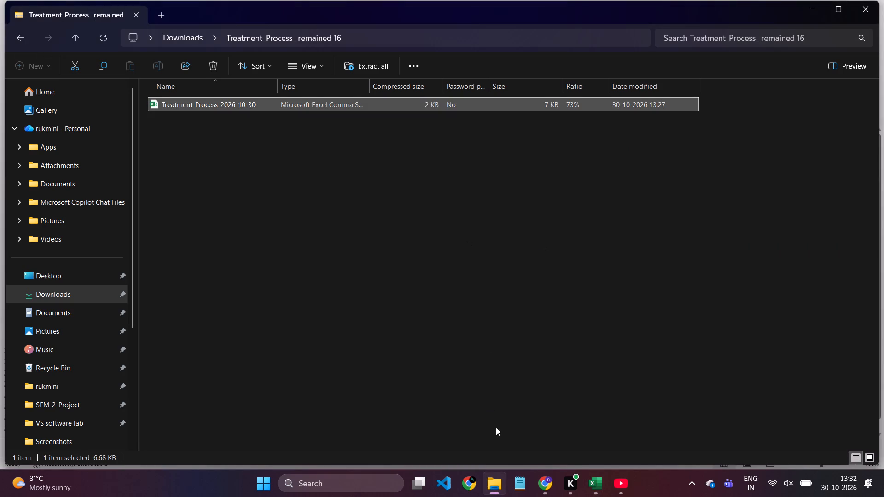
{"action": "left_click", "coordinate": [541, 482]}
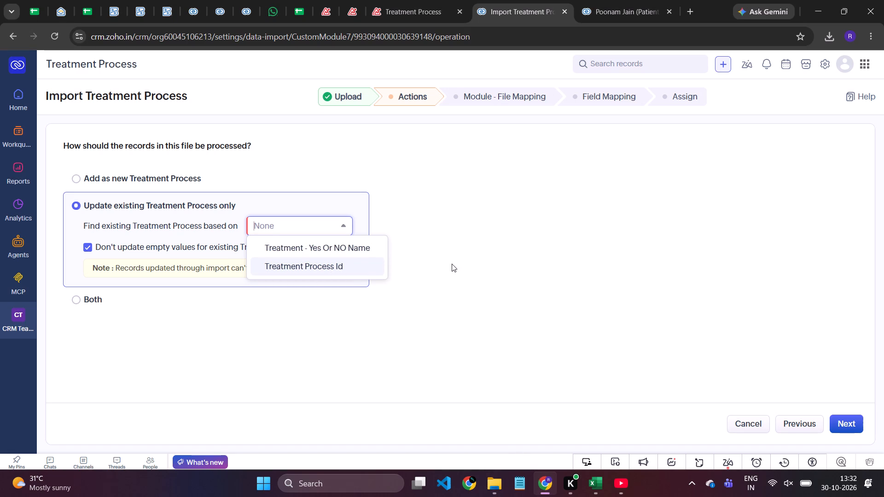
{"action": "key", "text": "alt+Tab"}
{"action": "key", "text": "alt+Tab"}
{"action": "key", "text": "alt+Tab"}
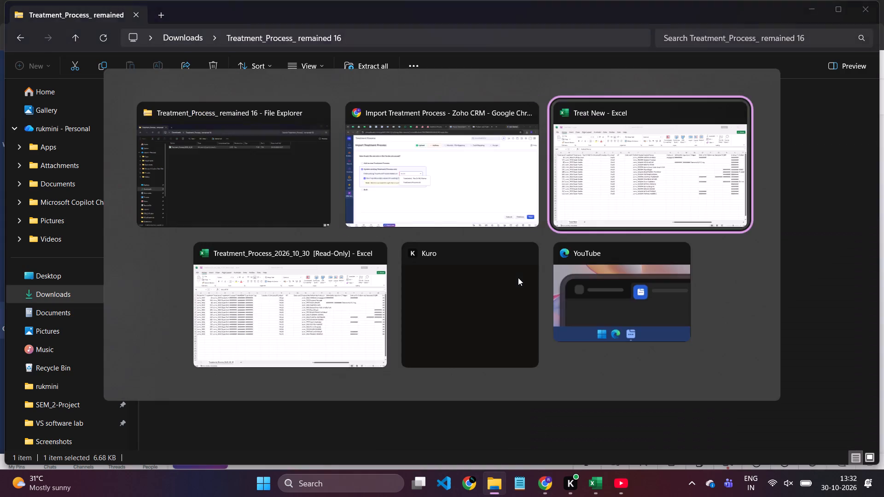
{"action": "left_click", "coordinate": [57, 142]}
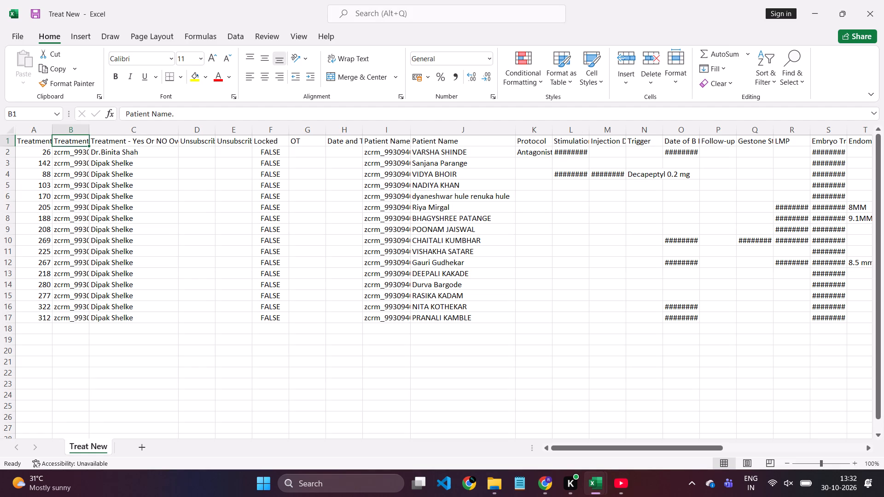
{"action": "left_click", "coordinate": [46, 142]}
{"action": "left_click", "coordinate": [56, 140]}
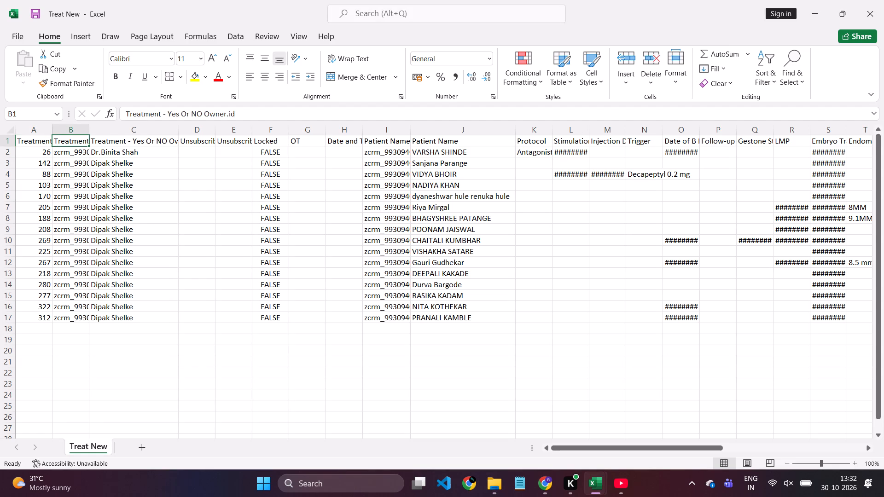
{"action": "scroll", "coordinate": [98, 143], "scroll_direction": "right", "scroll_amount": 1}
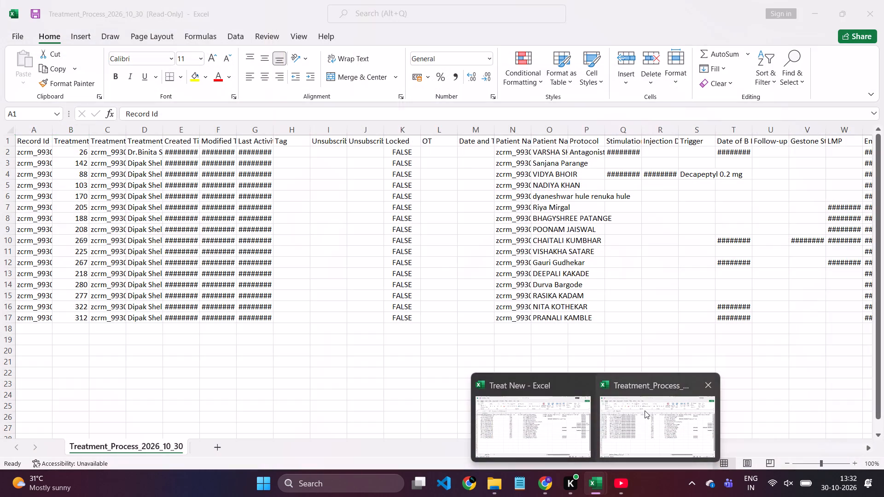
Switch to the Treatment_Process_2026_10_30 workbook and widen the Record Id column so the full IDs fit.
{"action": "left_click", "coordinate": [645, 410]}
{"action": "left_click", "coordinate": [27, 139]}
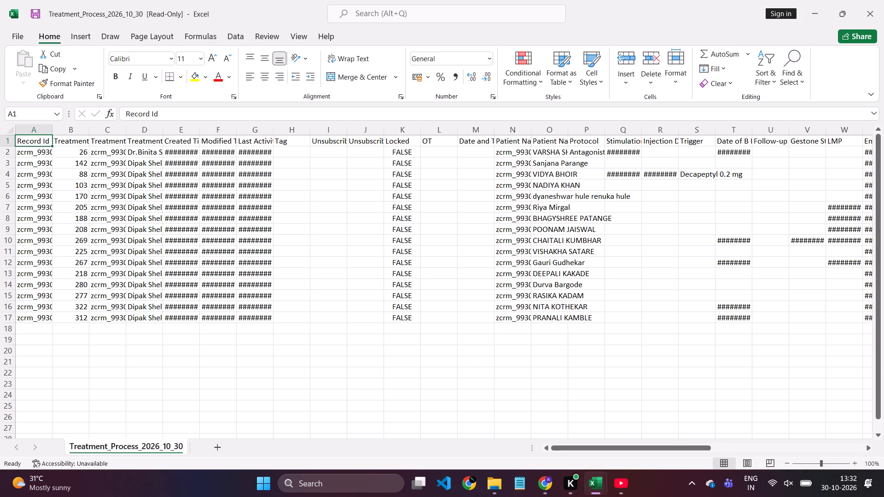
{"action": "left_click", "coordinate": [25, 134]}
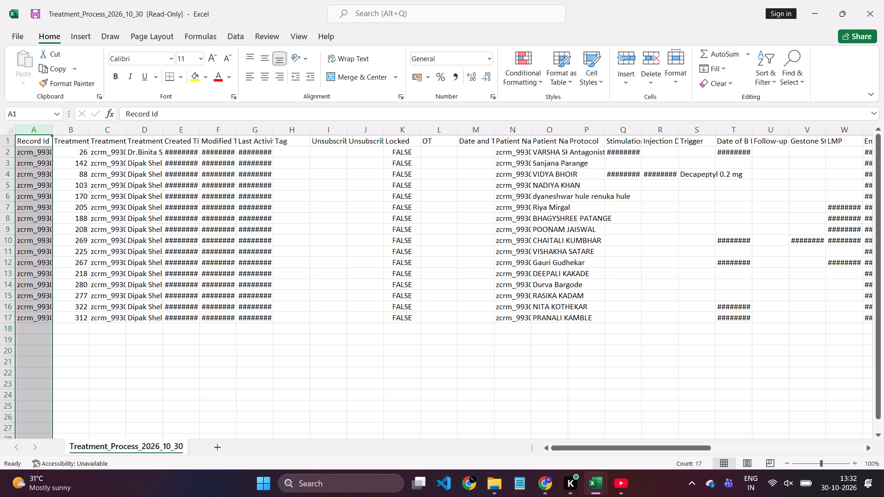
{"action": "left_click_drag", "start_coordinate": [52, 128], "coordinate": [103, 129]}
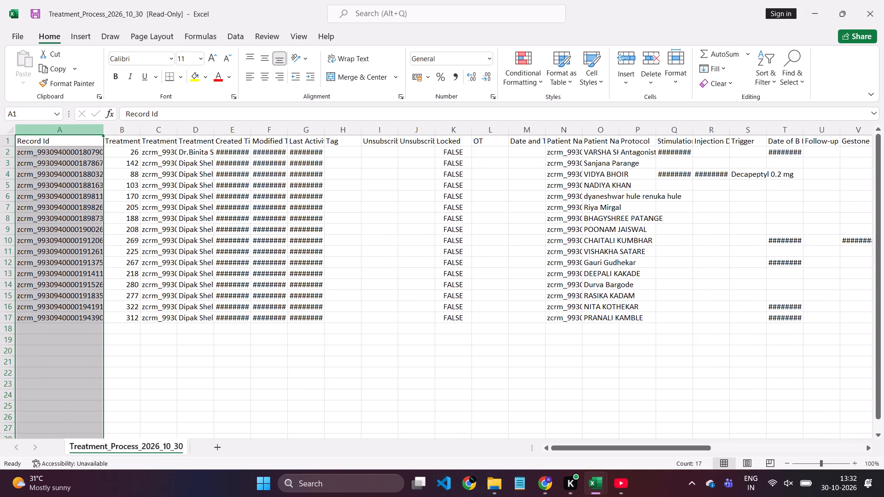
{"action": "left_click_drag", "start_coordinate": [102, 132], "coordinate": [172, 135]}
{"action": "left_click", "coordinate": [71, 156]}
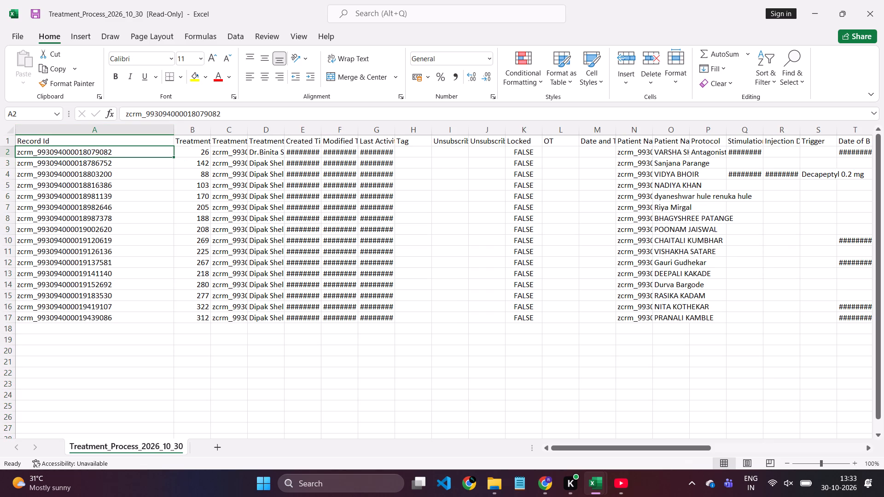
Remove the zcrm_ prefix from the Record Ids in cells A2 and A3, leaving only the digits.
{"action": "double_click", "coordinate": [51, 154]}
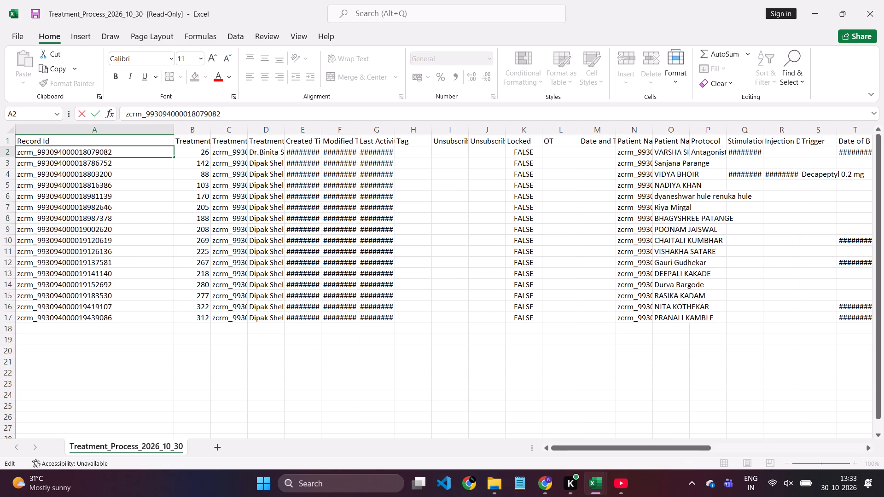
{"action": "left_click", "coordinate": [39, 152]}
{"action": "left_click_drag", "start_coordinate": [39, 152], "coordinate": [18, 151]}
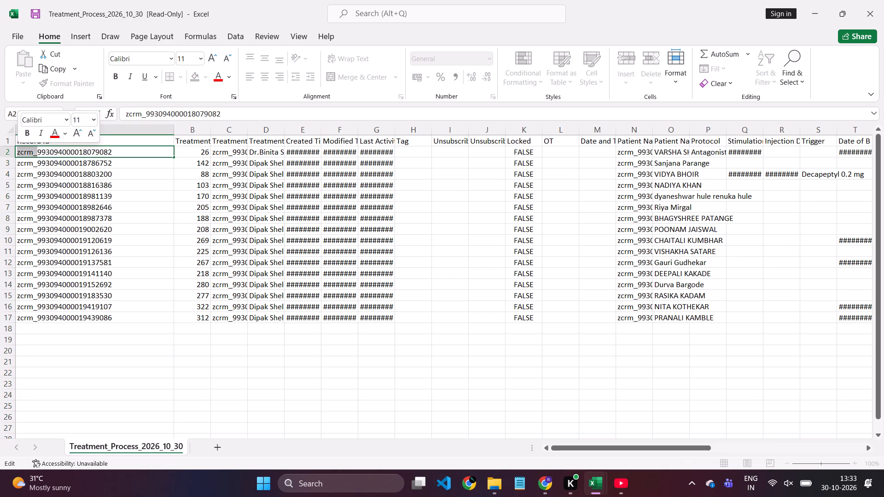
{"action": "key", "text": "BackSpace"}
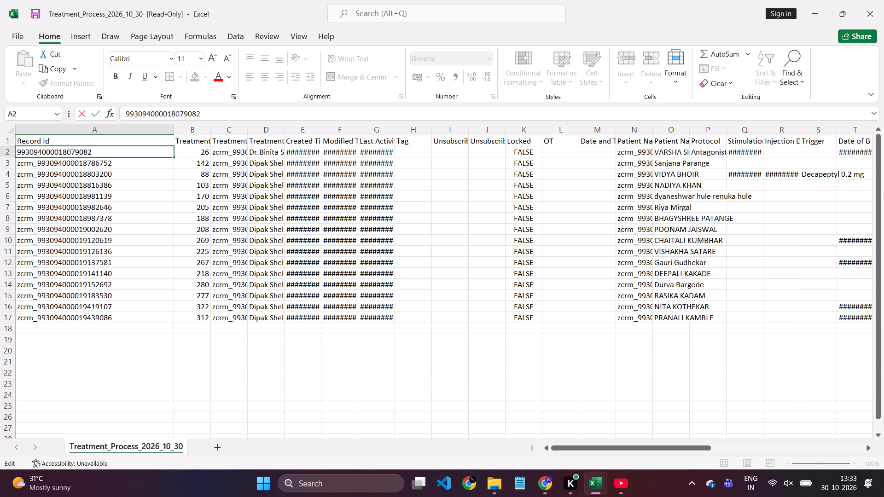
{"action": "left_click", "coordinate": [208, 205]}
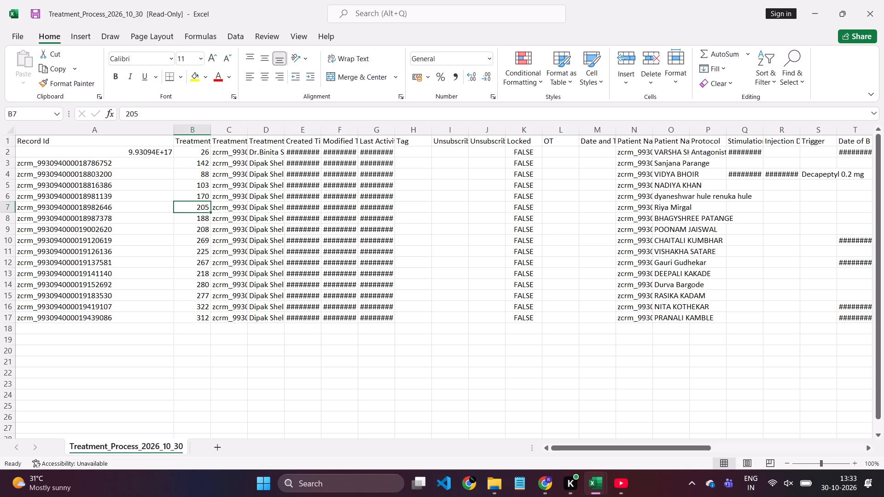
{"action": "left_click", "coordinate": [87, 161]}
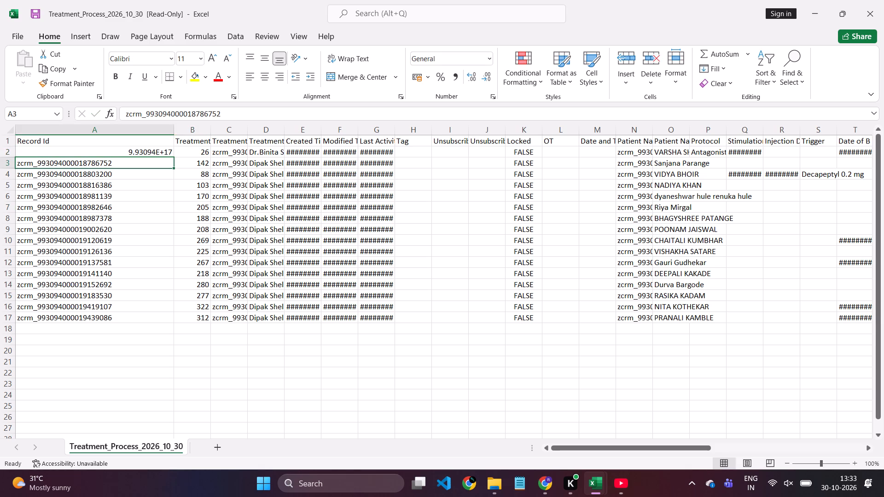
{"action": "left_click", "coordinate": [124, 150]}
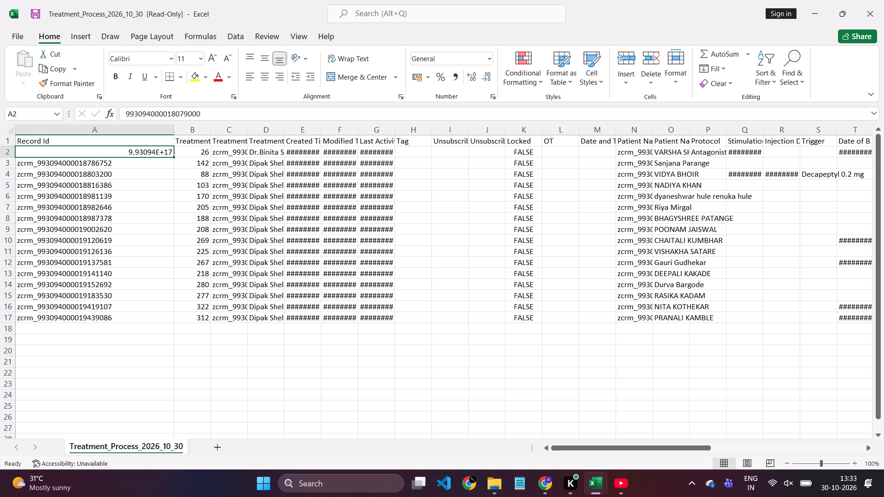
{"action": "double_click", "coordinate": [86, 162]}
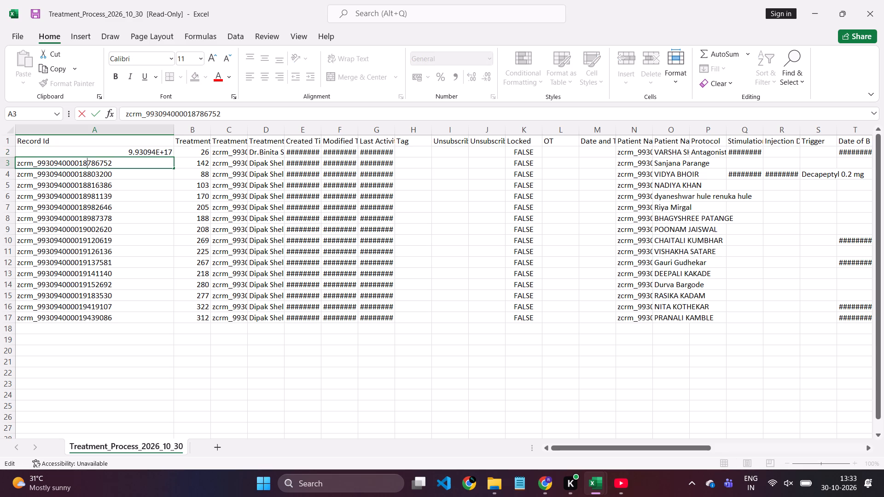
{"action": "left_click_drag", "start_coordinate": [39, 162], "coordinate": [7, 161]}
{"action": "key", "text": "BackSpace"}
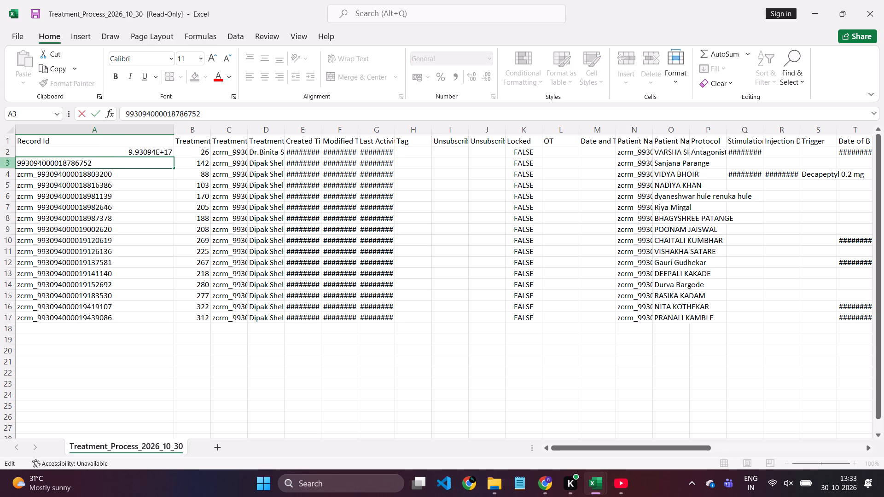
Strip the zcrm_ prefix from the Record Id in cell A4.
{"action": "double_click", "coordinate": [29, 173]}
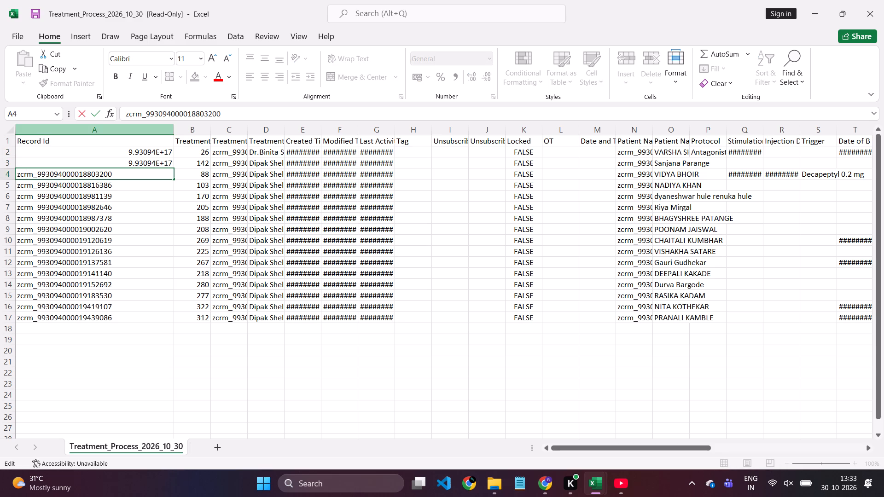
{"action": "left_click", "coordinate": [145, 120]}
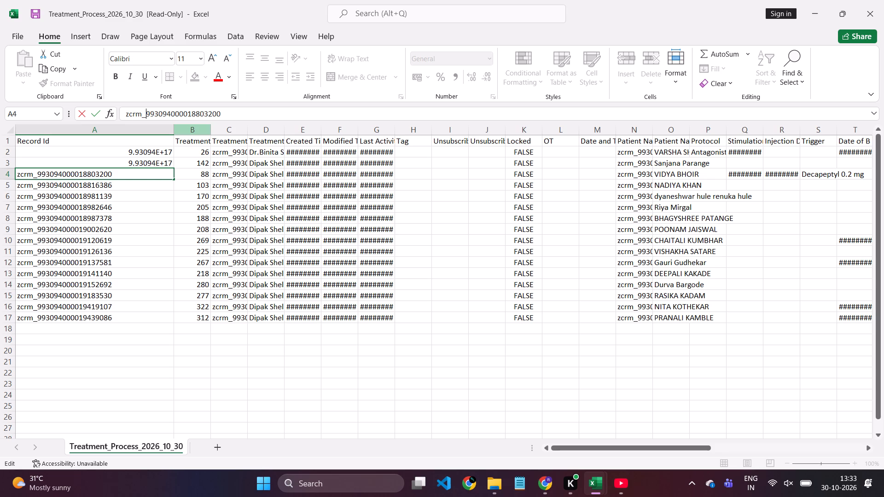
{"action": "key", "text": "ctrl+BackSpace"}
{"action": "key", "text": "ctrl+BackSpace"}
{"action": "double_click", "coordinate": [31, 174]}
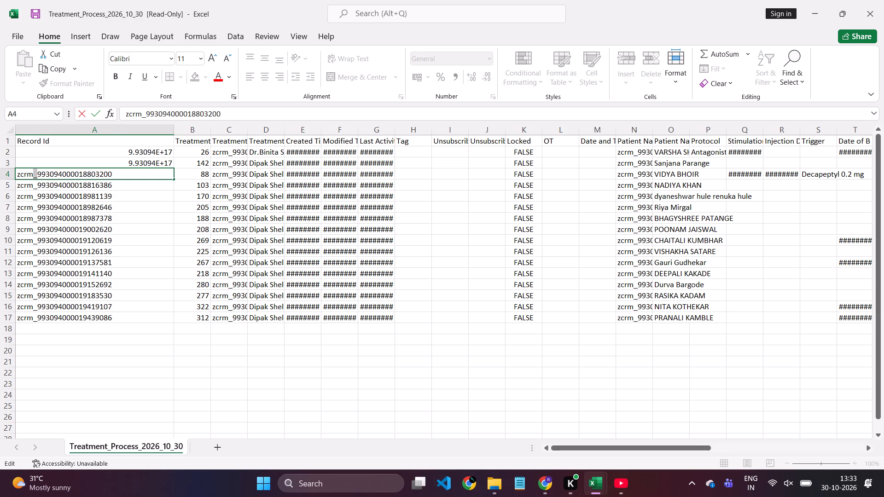
{"action": "left_click", "coordinate": [37, 174]}
{"action": "key", "text": "ctrl+BackSpace"}
{"action": "key", "text": "ctrl+BackSpace"}
{"action": "key", "text": "ctrl+BackSpace"}
{"action": "key", "text": "BackSpace"}
{"action": "key", "text": "BackSpace"}
{"action": "key", "text": "BackSpace"}
{"action": "key", "text": "BackSpace"}
{"action": "key", "text": "BackSpace"}
{"action": "key", "text": "BackSpace"}
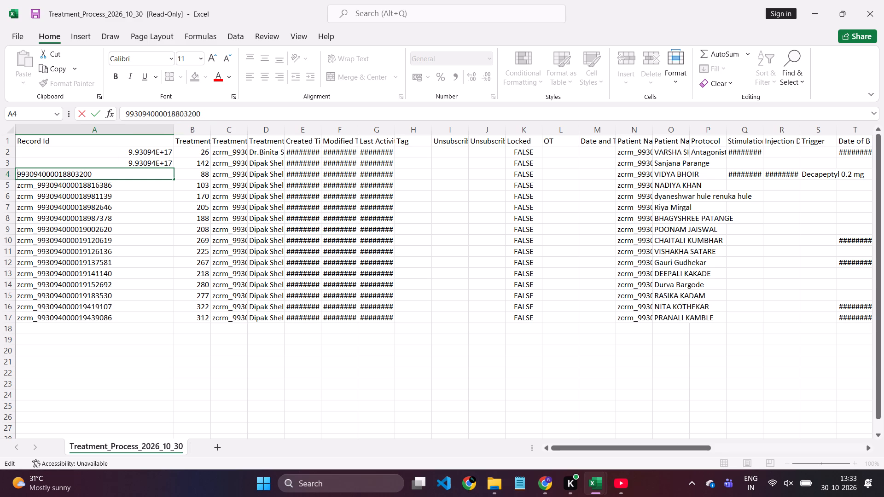
{"action": "double_click", "coordinate": [41, 189]}
{"action": "double_click", "coordinate": [41, 189]}
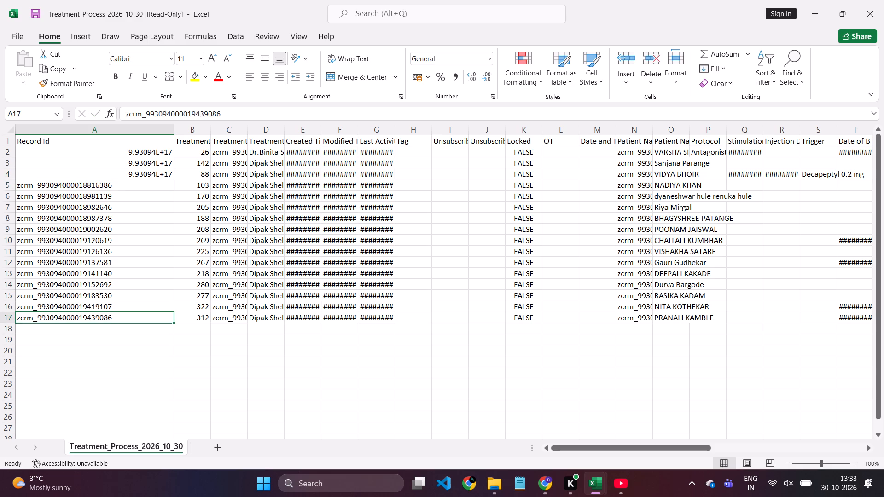
Strip the zcrm_ prefix from the Record Id in cell A5.
{"action": "double_click", "coordinate": [38, 186]}
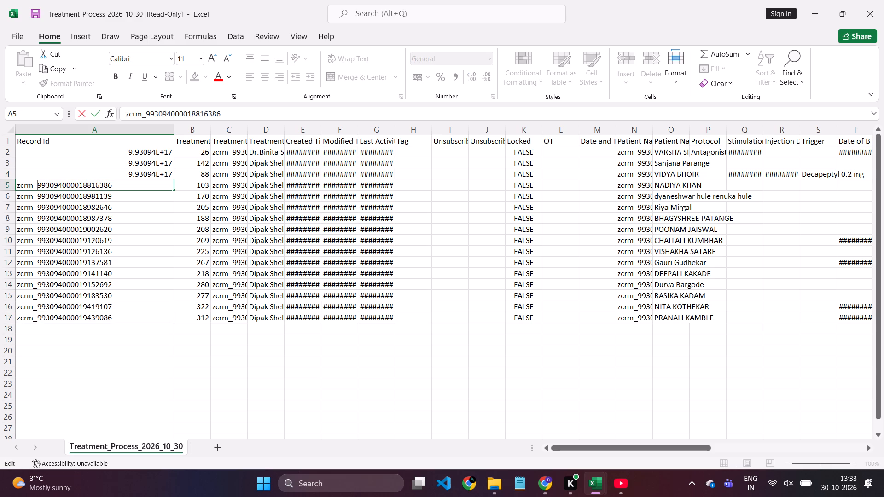
{"action": "key", "text": "BackSpace"}
{"action": "key", "text": "BackSpace"}
{"action": "key", "text": "BackSpace"}
{"action": "key", "text": "BackSpace"}
{"action": "key", "text": "BackSpace"}
{"action": "left_click", "coordinate": [91, 231]}
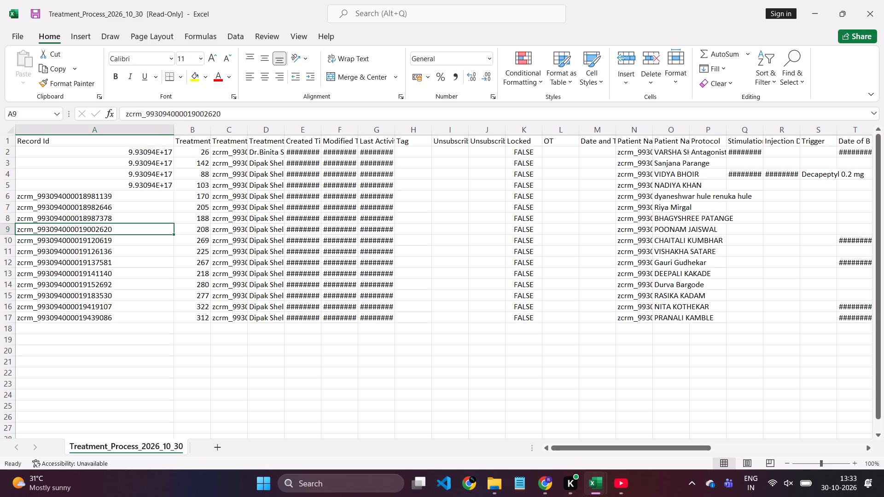
{"action": "left_click", "coordinate": [83, 197]}
{"action": "key", "text": "shift+Down"}
{"action": "key", "text": "shift+Down"}
{"action": "key", "text": "shift+Down"}
{"action": "key", "text": "shift+Down"}
{"action": "key", "text": "shift+Down"}
{"action": "key", "text": "shift+Down"}
{"action": "key", "text": "shift+Down"}
{"action": "key", "text": "shift+Down"}
{"action": "key", "text": "shift+Down"}
{"action": "key", "text": "shift+Down"}
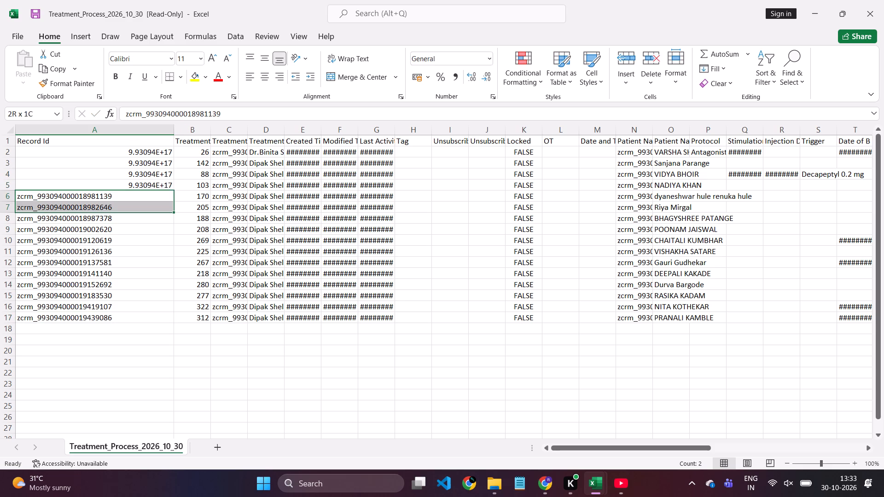
{"action": "key", "text": "shift+Down"}
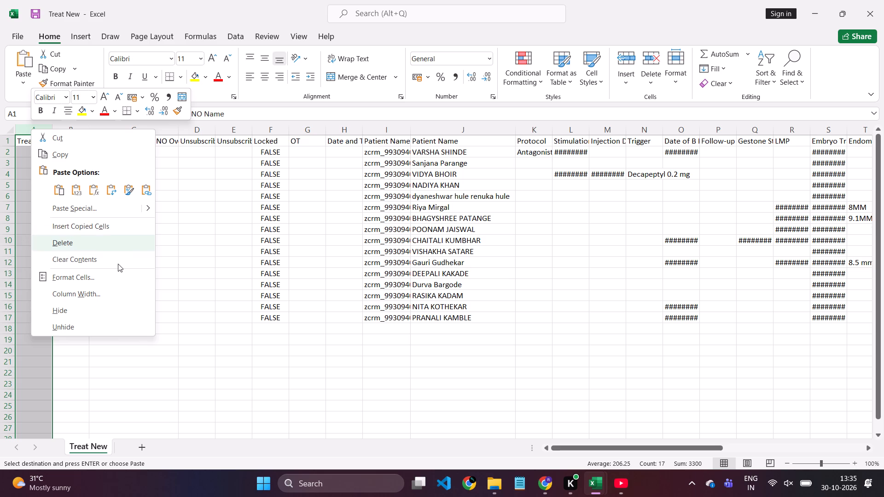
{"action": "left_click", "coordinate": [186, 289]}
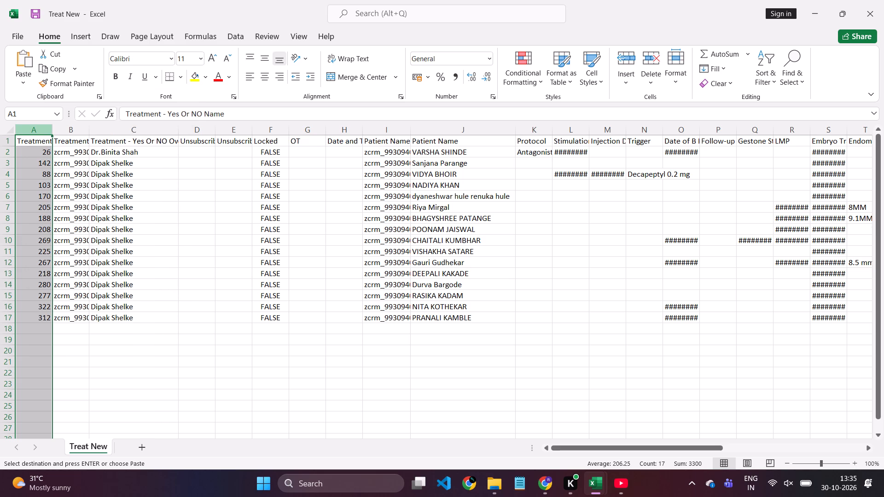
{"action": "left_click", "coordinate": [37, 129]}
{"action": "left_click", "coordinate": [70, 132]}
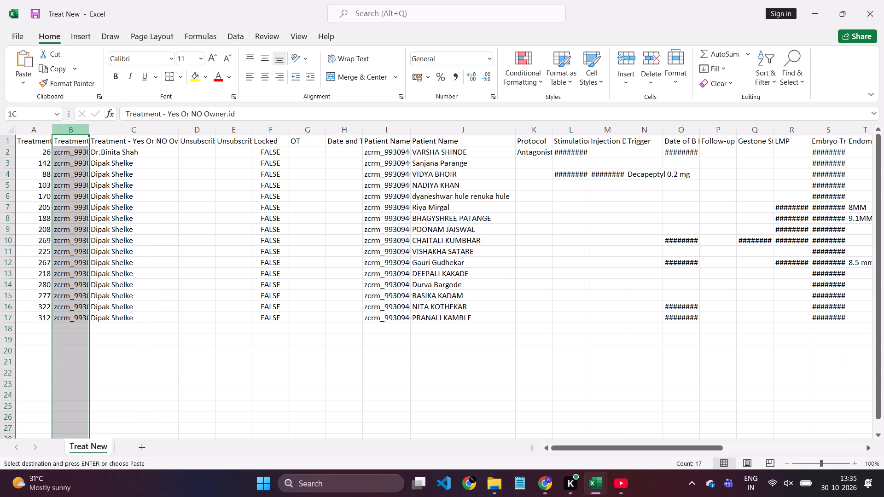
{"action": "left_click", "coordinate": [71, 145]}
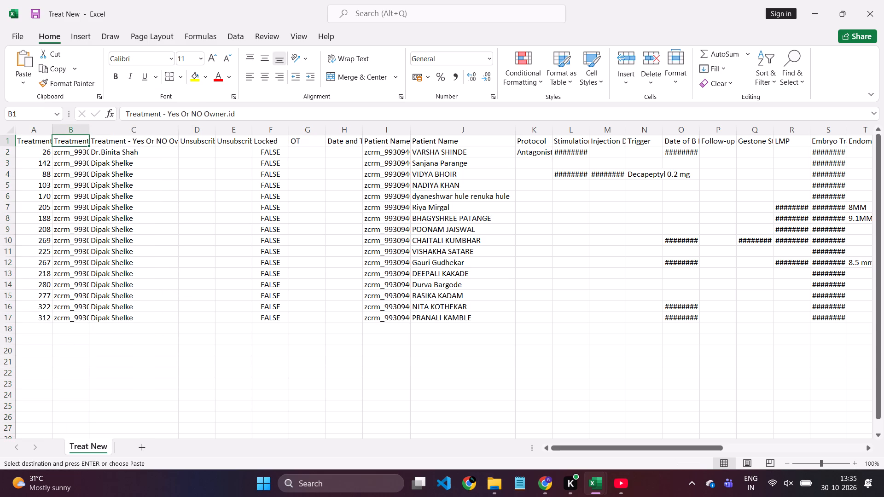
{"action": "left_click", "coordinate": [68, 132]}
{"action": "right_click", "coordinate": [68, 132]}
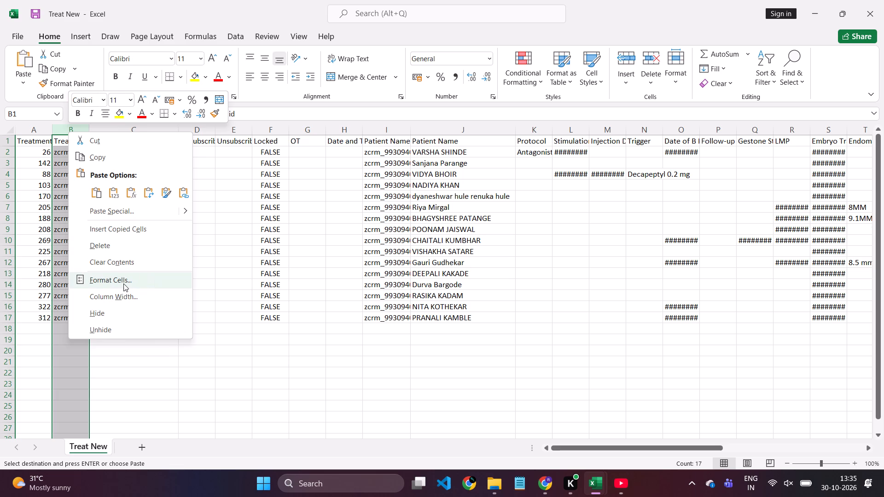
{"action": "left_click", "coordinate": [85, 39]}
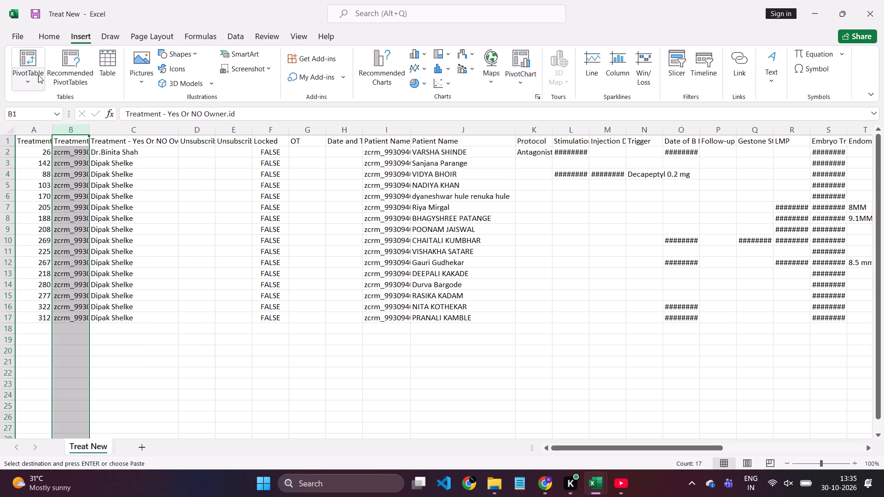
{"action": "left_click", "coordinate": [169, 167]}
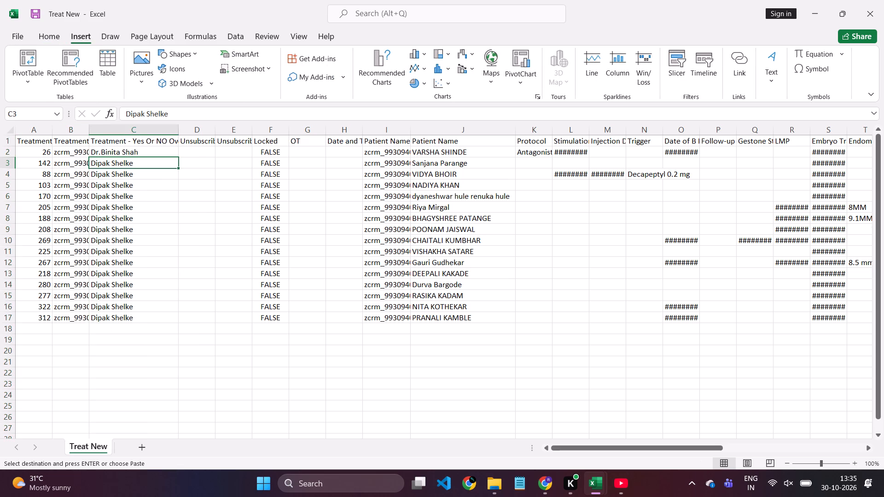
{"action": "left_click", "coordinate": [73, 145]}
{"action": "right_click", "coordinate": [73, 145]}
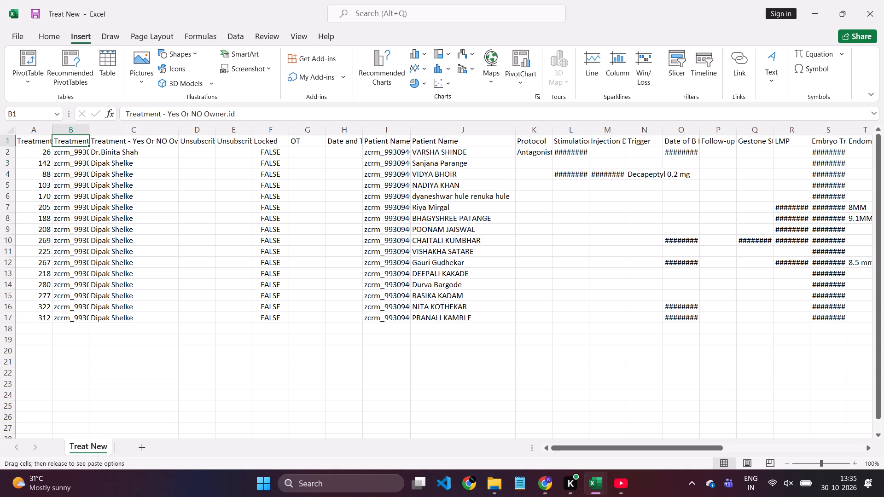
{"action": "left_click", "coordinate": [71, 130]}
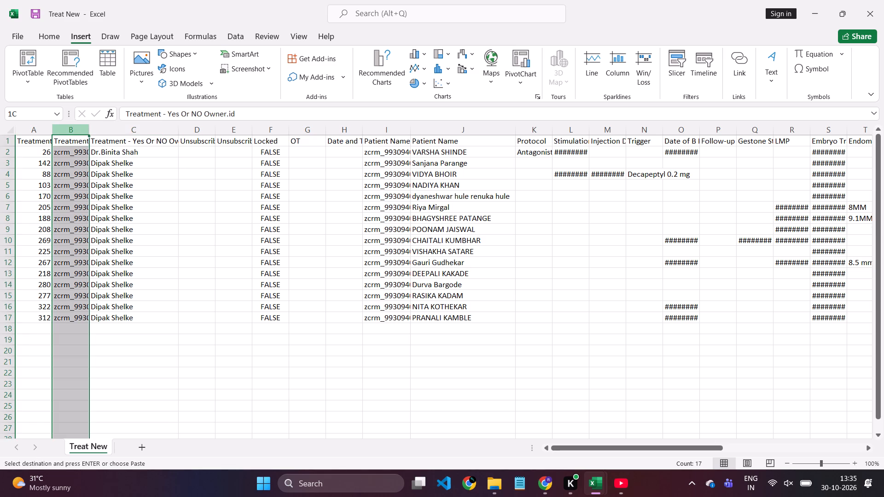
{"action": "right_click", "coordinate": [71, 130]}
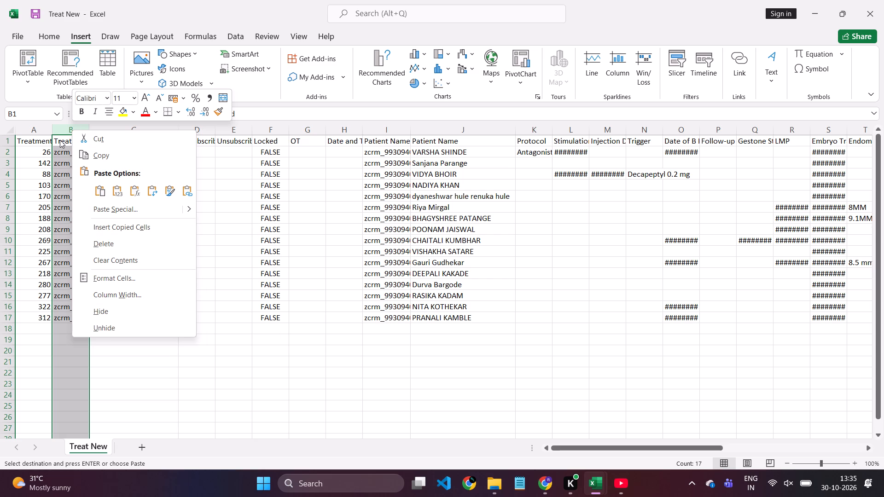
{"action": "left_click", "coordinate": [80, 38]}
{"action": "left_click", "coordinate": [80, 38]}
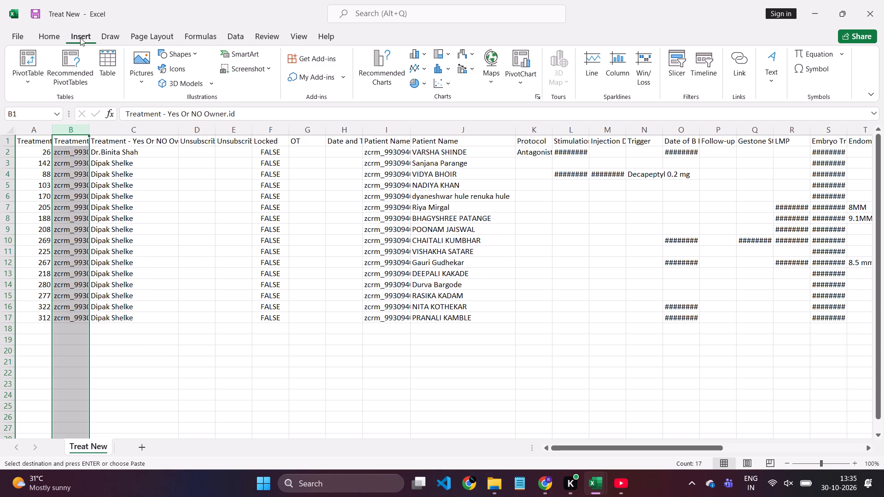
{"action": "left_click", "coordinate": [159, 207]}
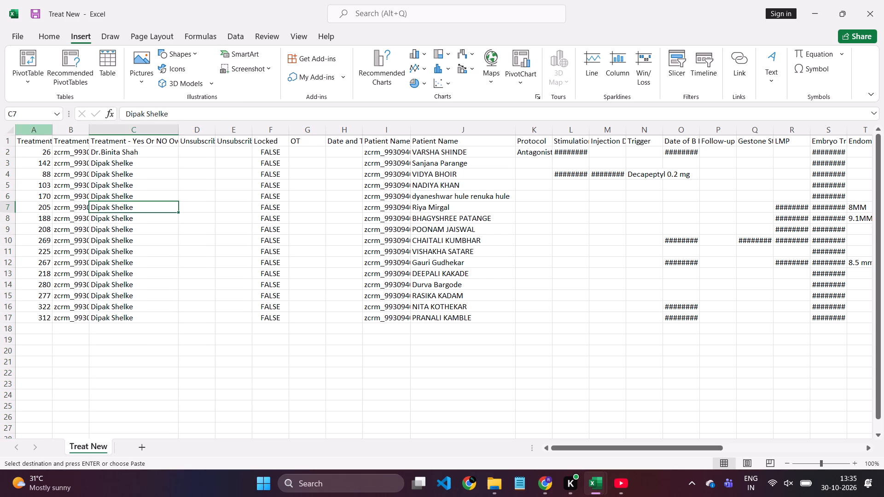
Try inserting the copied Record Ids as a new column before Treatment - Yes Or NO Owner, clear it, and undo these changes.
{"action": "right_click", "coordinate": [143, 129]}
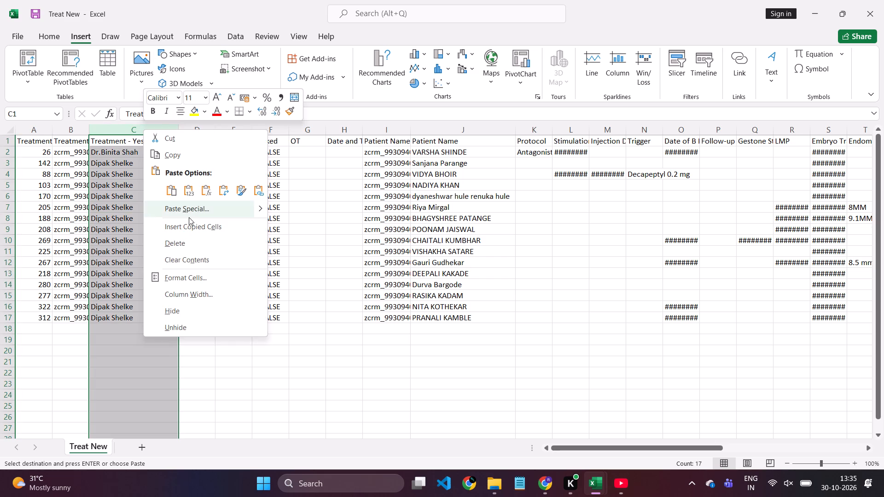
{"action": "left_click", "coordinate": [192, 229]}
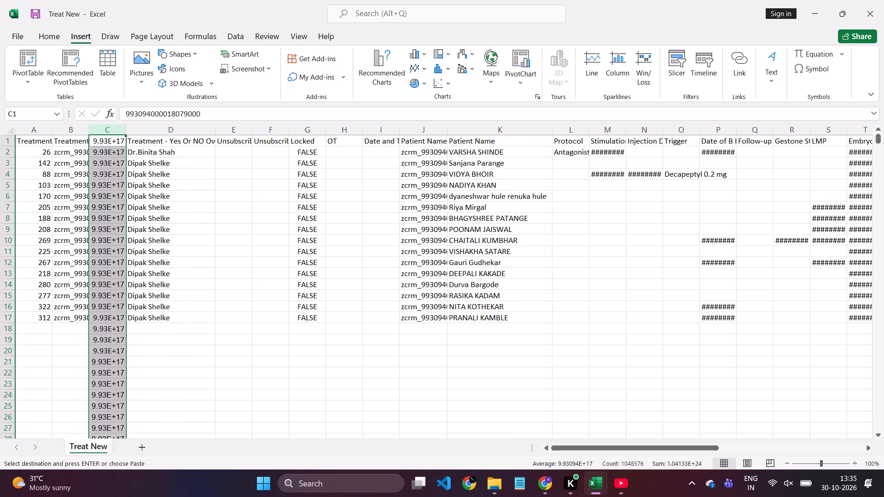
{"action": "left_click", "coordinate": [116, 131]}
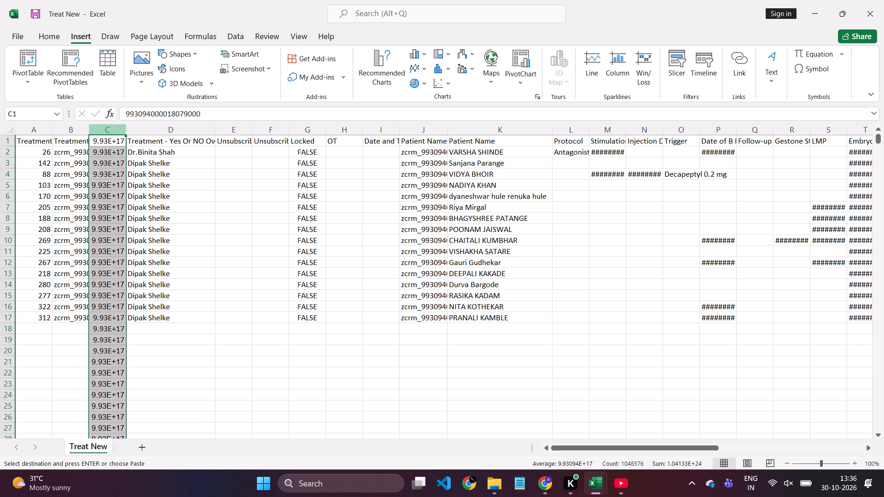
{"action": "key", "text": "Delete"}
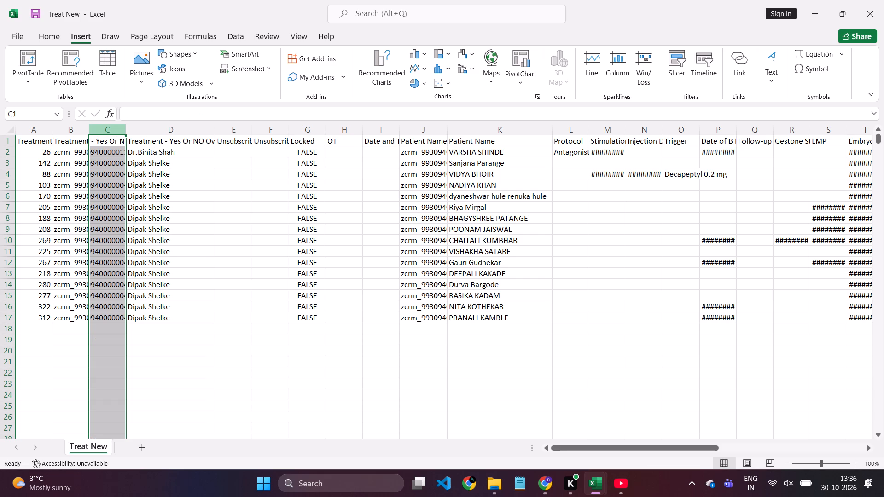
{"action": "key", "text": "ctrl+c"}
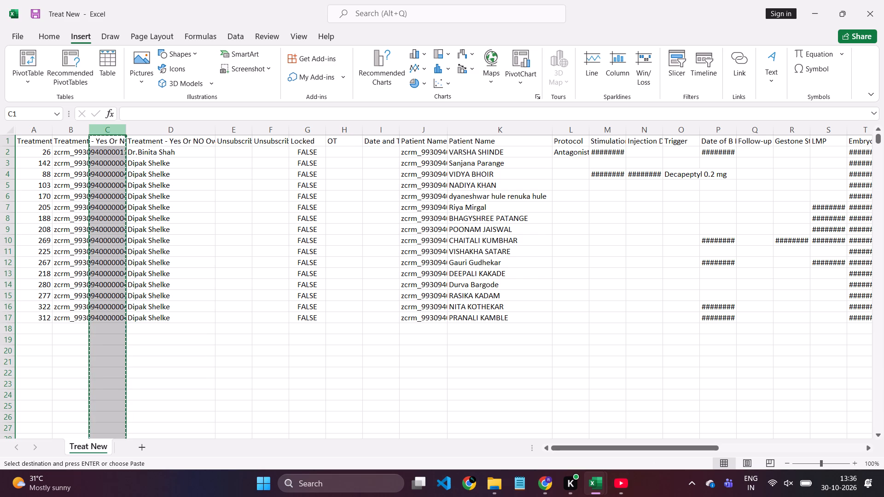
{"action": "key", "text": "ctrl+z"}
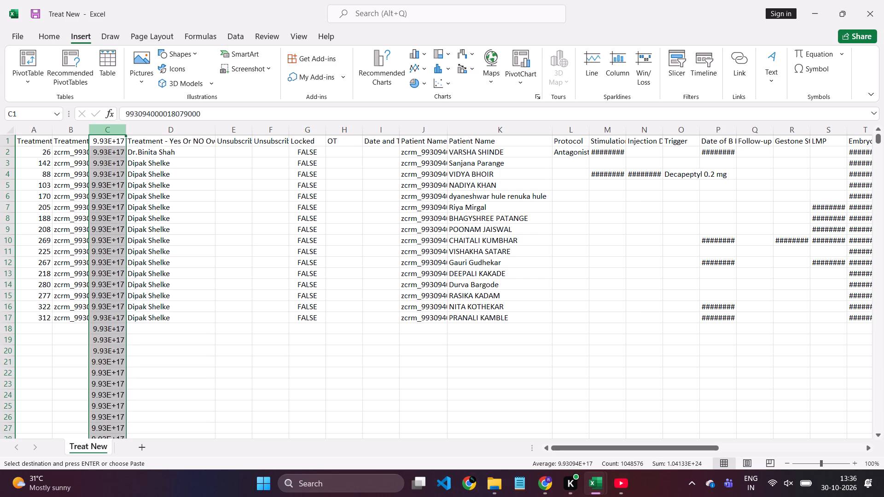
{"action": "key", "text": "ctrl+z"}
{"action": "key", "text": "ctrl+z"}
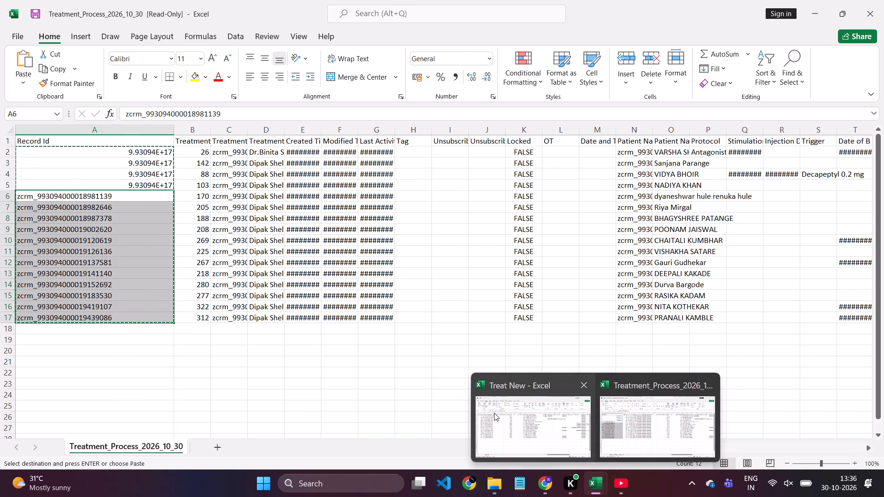
Switch to the Treatment_Process_2026_10_30 workbook and redo the paste of numeric Record Ids in cells A6 to A17.
{"action": "left_click", "coordinate": [639, 420]}
{"action": "key", "text": "ctrl+y"}
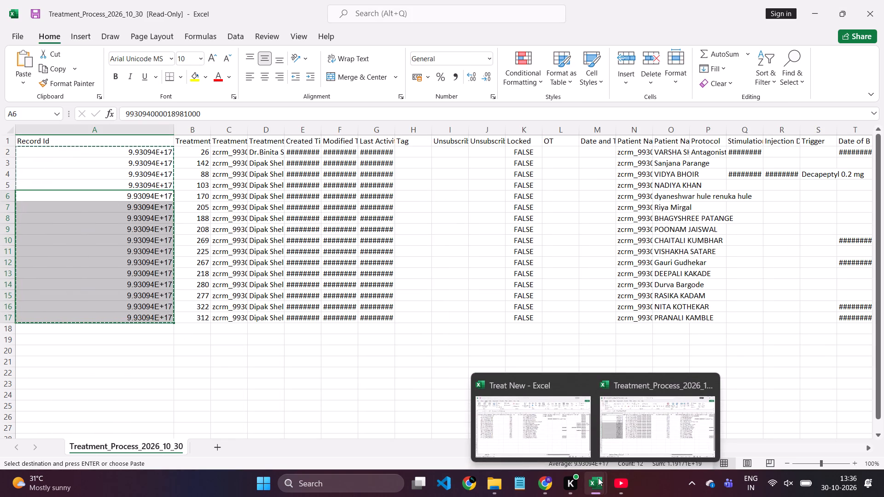
Switch to the Treat New workbook and clear the contents of column A, Treatment - Yes Or NO Name.
{"action": "left_click", "coordinate": [530, 415]}
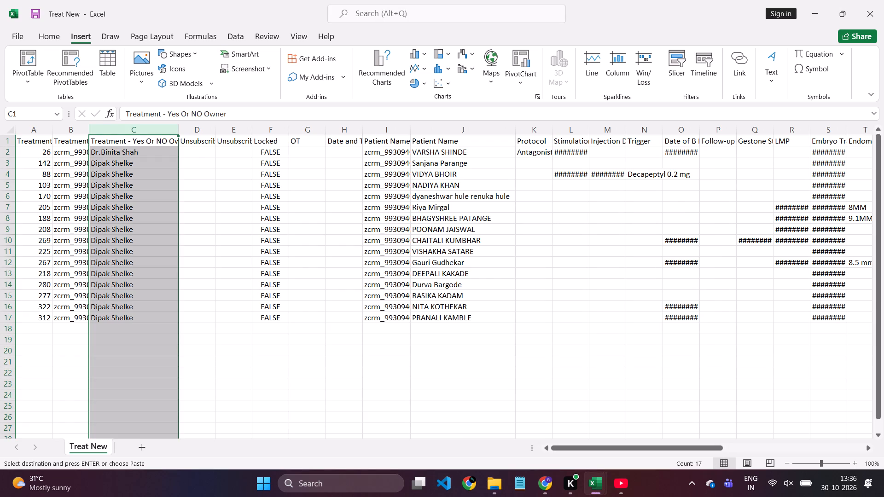
{"action": "left_click", "coordinate": [37, 139]}
{"action": "left_click", "coordinate": [37, 142]}
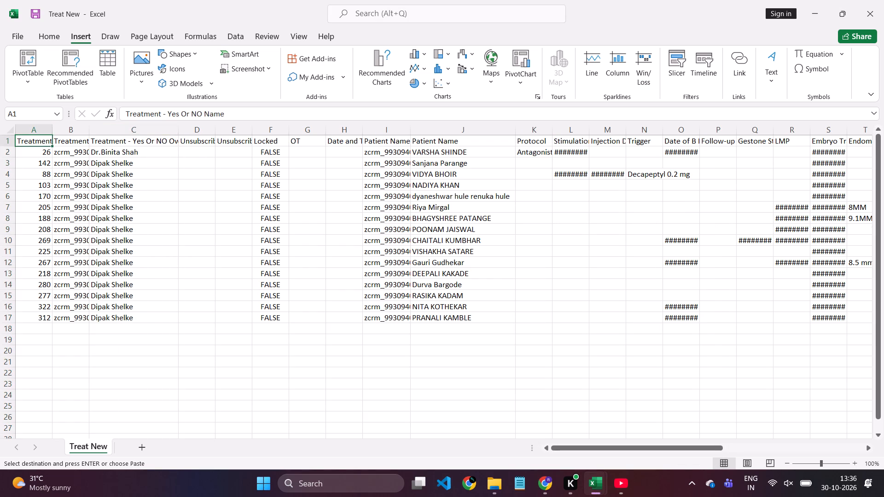
{"action": "left_click", "coordinate": [31, 134]}
{"action": "key", "text": "Delete"}
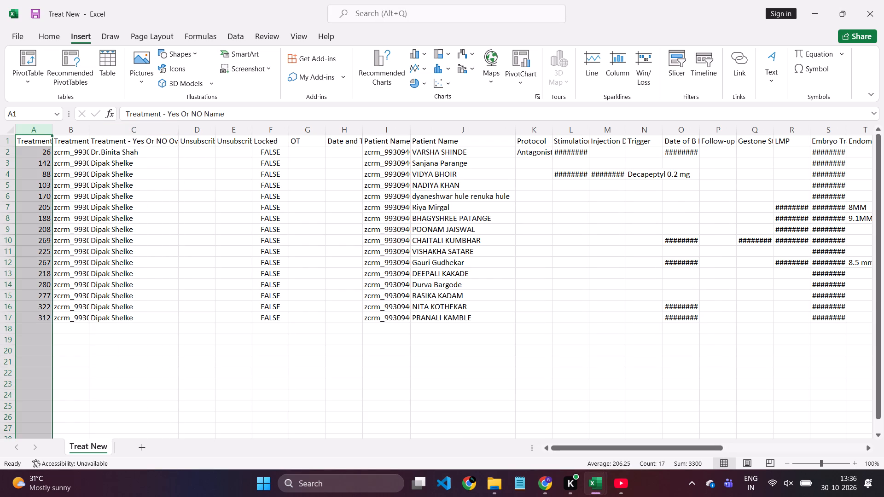
{"action": "left_click", "coordinate": [133, 167]}
Switch to the Treatment_Process_2026_10_30 workbook and copy the numeric Record Ids in cells A2 to A17.
{"action": "key", "text": "alt+Tab"}
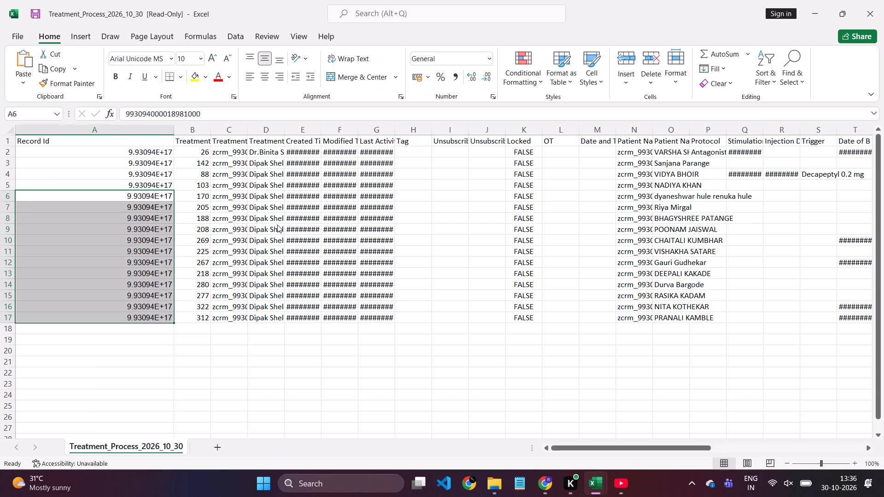
{"action": "scroll", "coordinate": [103, 164], "scroll_direction": "up", "scroll_amount": 1}
{"action": "left_click", "coordinate": [85, 157]}
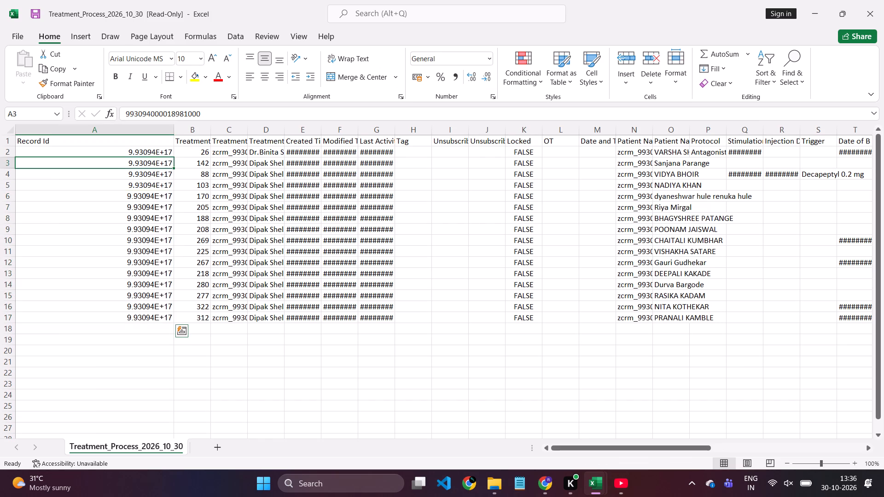
{"action": "left_click", "coordinate": [73, 153]}
{"action": "key", "text": "shift+Down"}
{"action": "key", "text": "shift+Down"}
{"action": "key", "text": "shift+Down"}
{"action": "key", "text": "shift+Down"}
{"action": "key", "text": "shift+Down"}
{"action": "key", "text": "shift+Down"}
{"action": "key", "text": "shift+Down"}
{"action": "key", "text": "shift+Down"}
{"action": "key", "text": "shift+Down"}
{"action": "key", "text": "shift+Down"}
{"action": "key", "text": "shift+Down"}
{"action": "key", "text": "shift+Down"}
{"action": "key", "text": "shift+Down"}
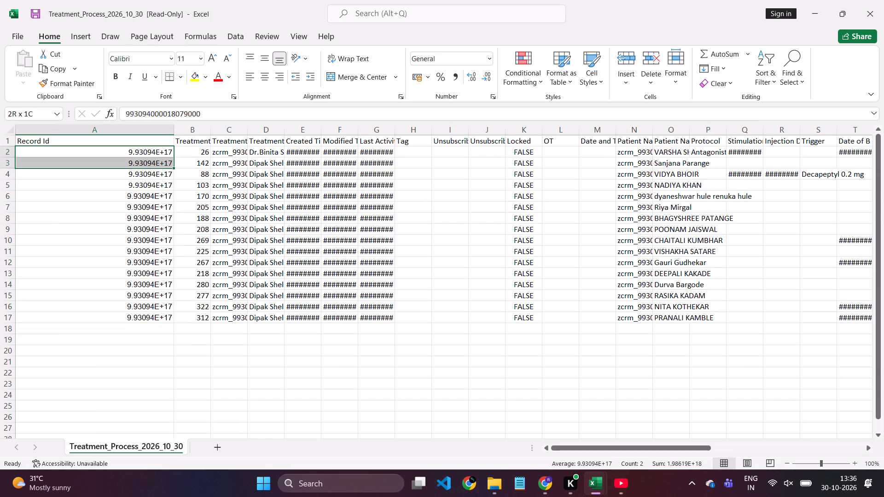
{"action": "key", "text": "shift+Down"}
{"action": "key", "text": "shift+Down"}
{"action": "key", "text": "ctrl+c"}
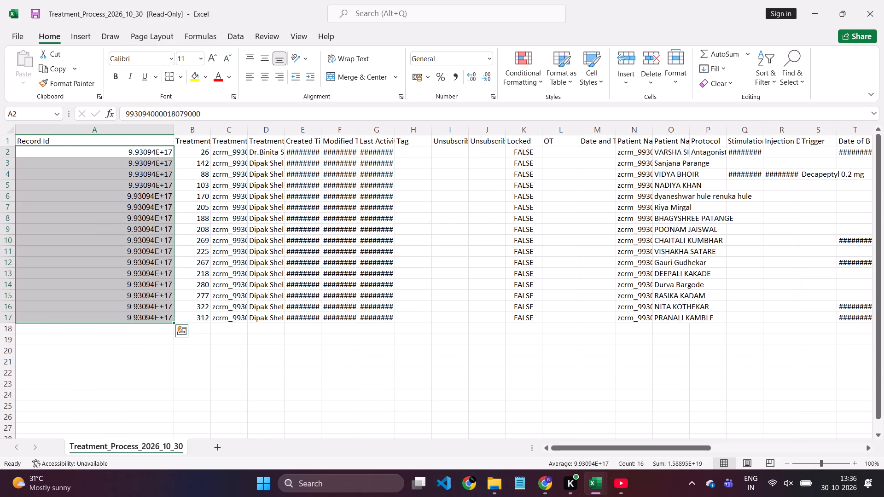
Switch to the Treat New workbook and paste the numeric Record Ids into column A starting at cell A2.
{"action": "key", "text": "alt+Tab"}
{"action": "left_click", "coordinate": [35, 156]}
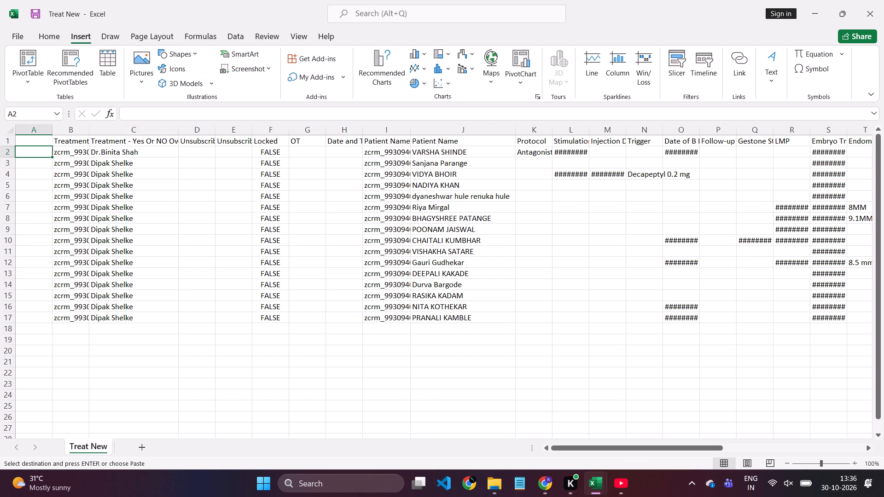
{"action": "key", "text": "ctrl+v"}
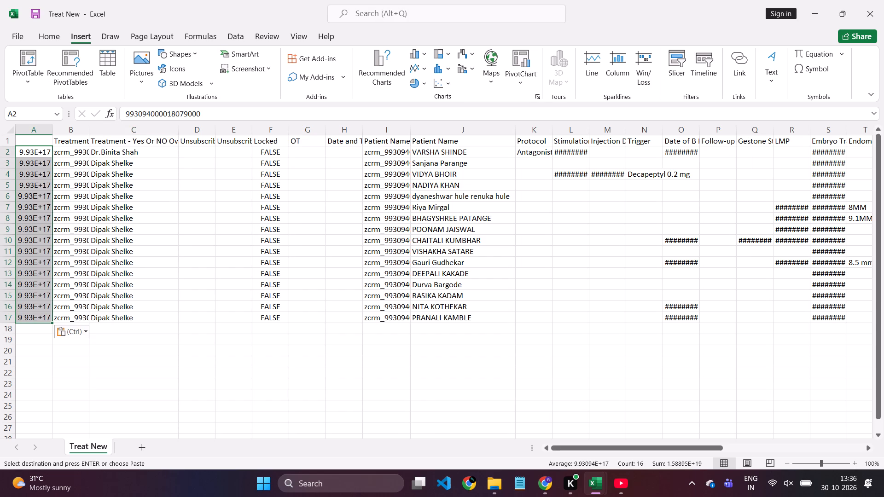
{"action": "left_click", "coordinate": [220, 197]}
Copy the Record Id header from cell A1 of Treatment_Process_2026_10_30 into cell A1 of the Treat New workbook.
{"action": "key", "text": "alt+Tab"}
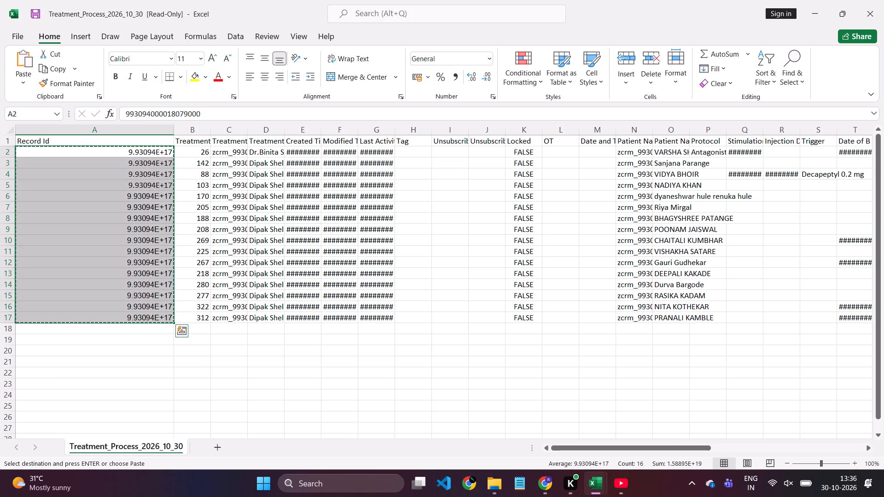
{"action": "left_click", "coordinate": [107, 144]}
{"action": "left_click", "coordinate": [94, 140]}
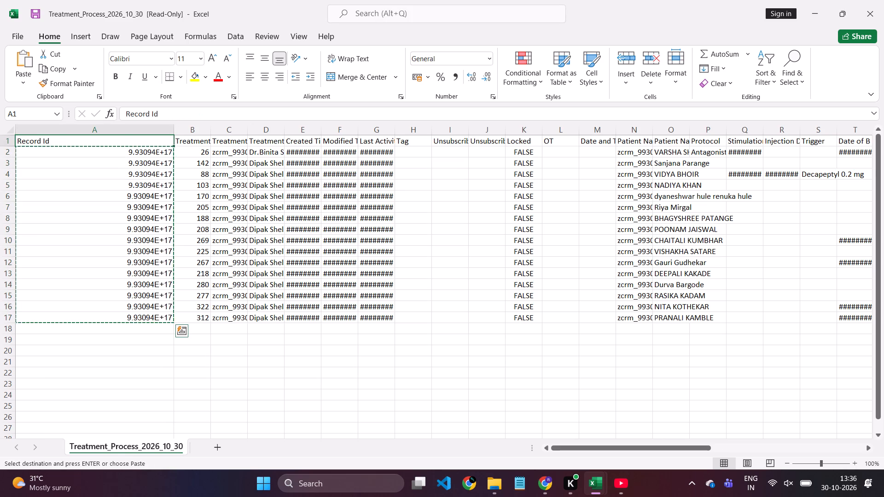
{"action": "key", "text": "ctrl+c"}
{"action": "key", "text": "alt+Tab"}
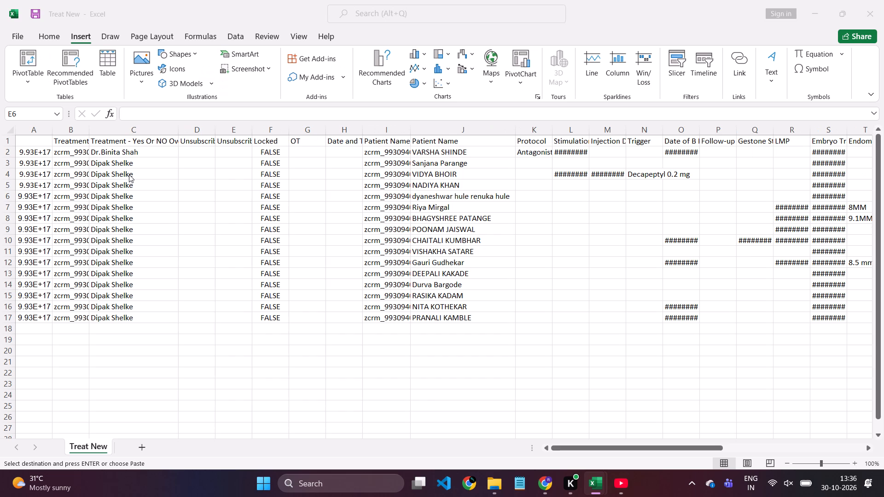
{"action": "left_click", "coordinate": [31, 144]}
{"action": "key", "text": "ctrl+v"}
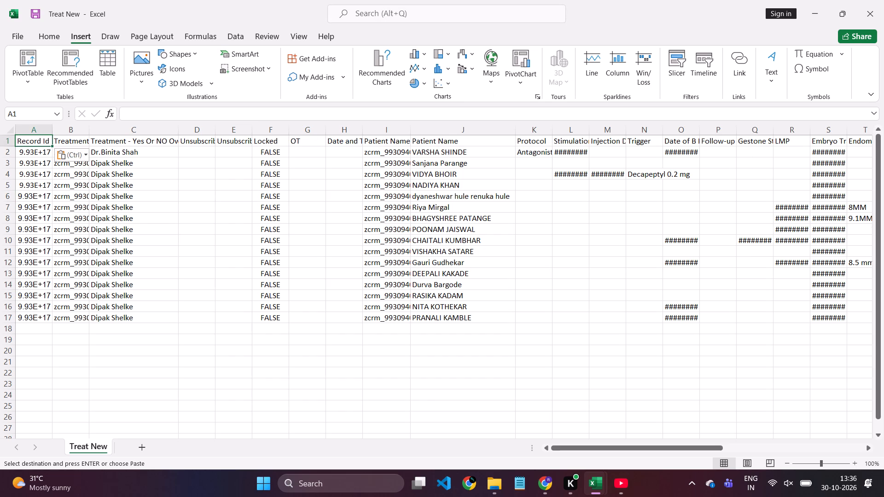
{"action": "left_click", "coordinate": [232, 211]}
Save the Treat New workbook.
{"action": "key", "text": "ctrl+s"}
{"action": "key", "text": "ctrl+s"}
{"action": "key", "text": "ctrl+s"}
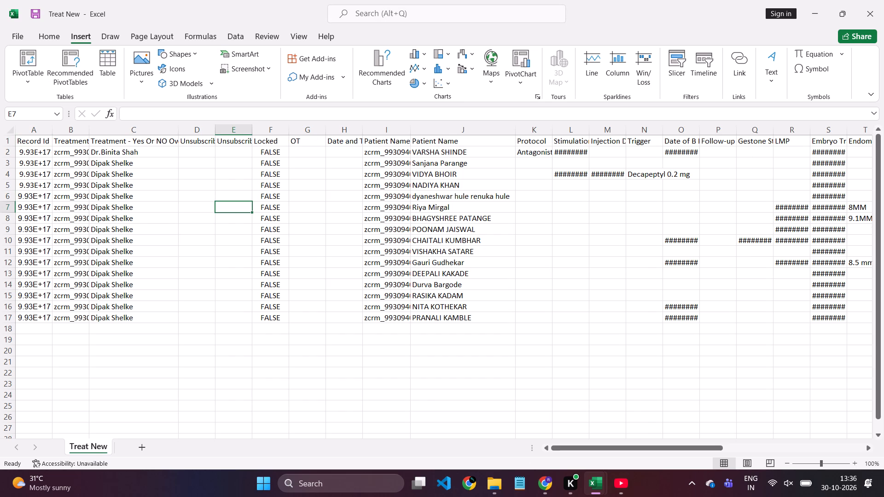
{"action": "left_click", "coordinate": [351, 206]}
Switch to Chrome, return to the Import Treatment Process page in Zoho CRM, and discard the pending import.
{"action": "key", "text": "alt+Tab"}
{"action": "key", "text": "alt+Tab"}
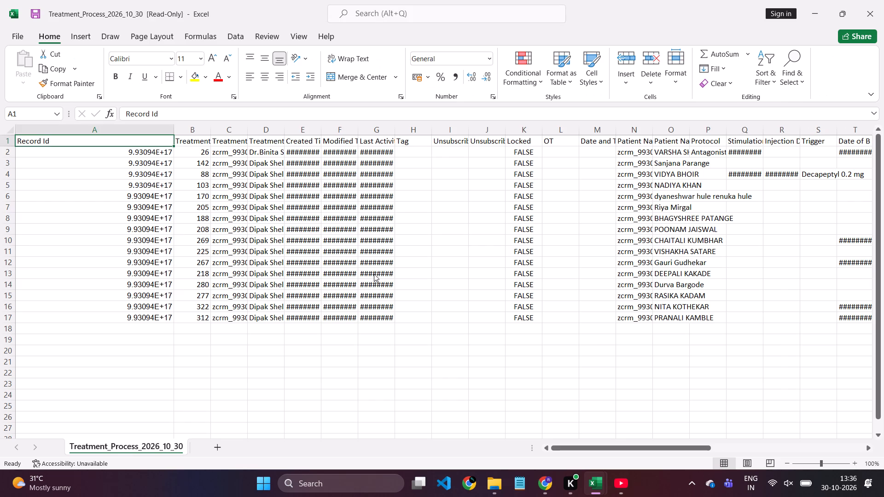
{"action": "key", "text": "alt+Tab"}
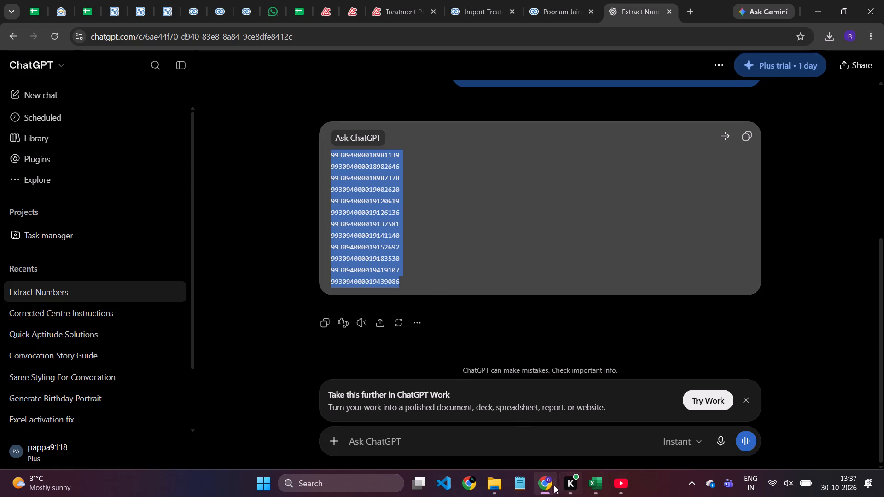
{"action": "left_click", "coordinate": [551, 486]}
{"action": "left_click", "coordinate": [551, 486]}
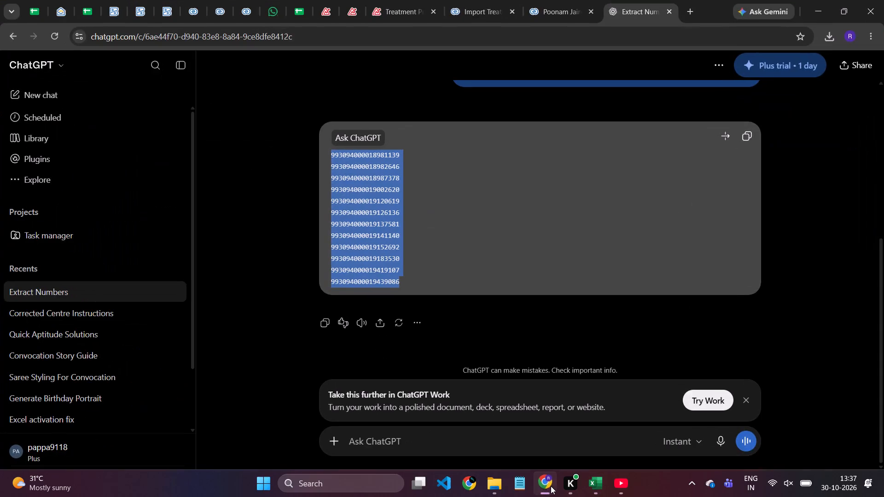
{"action": "left_click", "coordinate": [524, 0]}
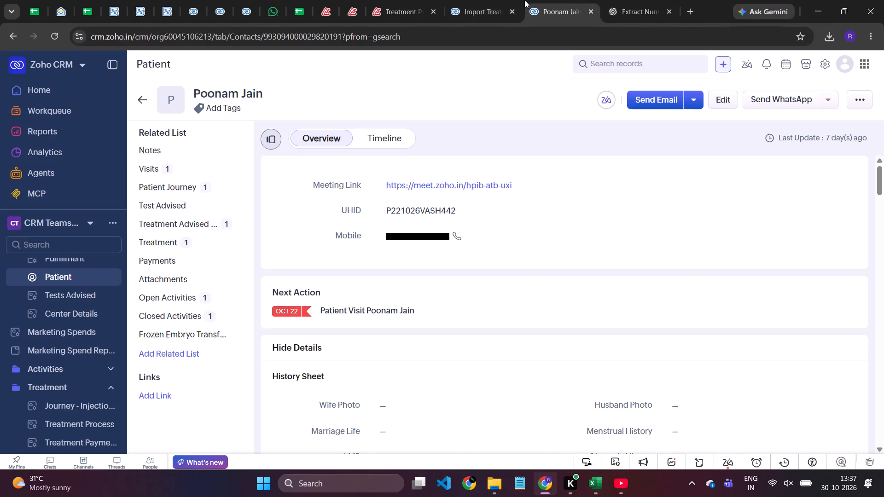
{"action": "left_click", "coordinate": [457, 0]}
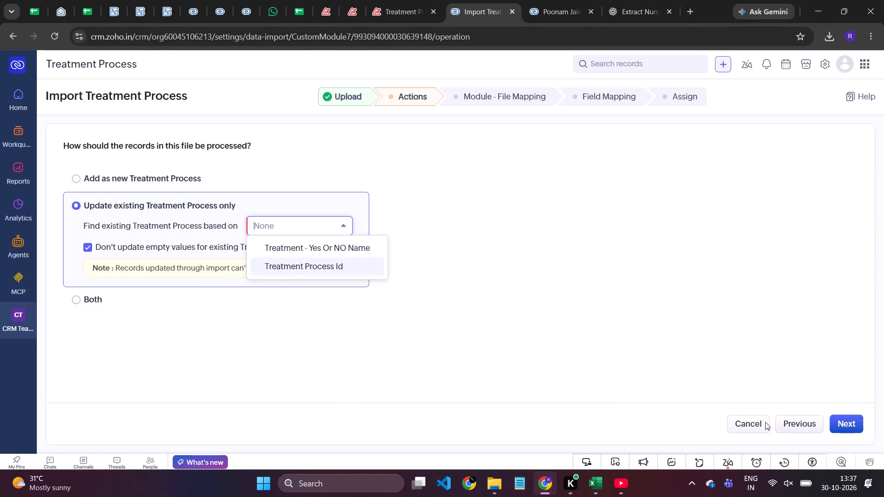
{"action": "left_click", "coordinate": [744, 419]}
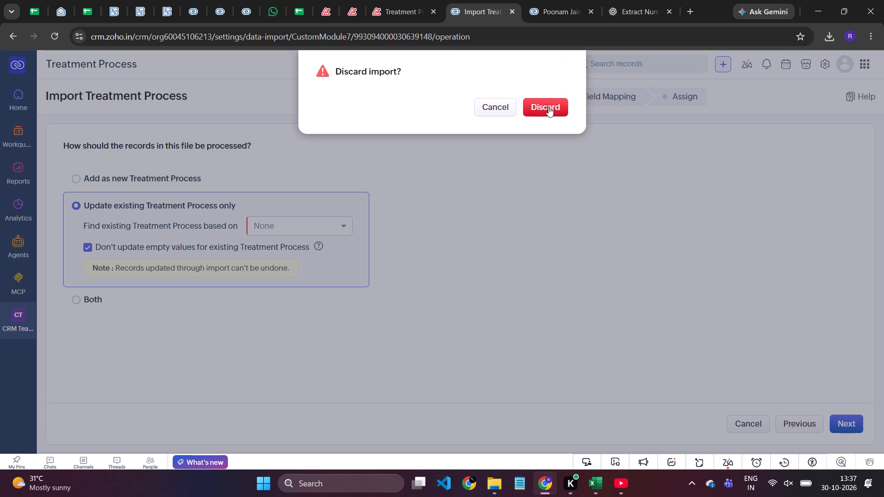
{"action": "left_click", "coordinate": [543, 109]}
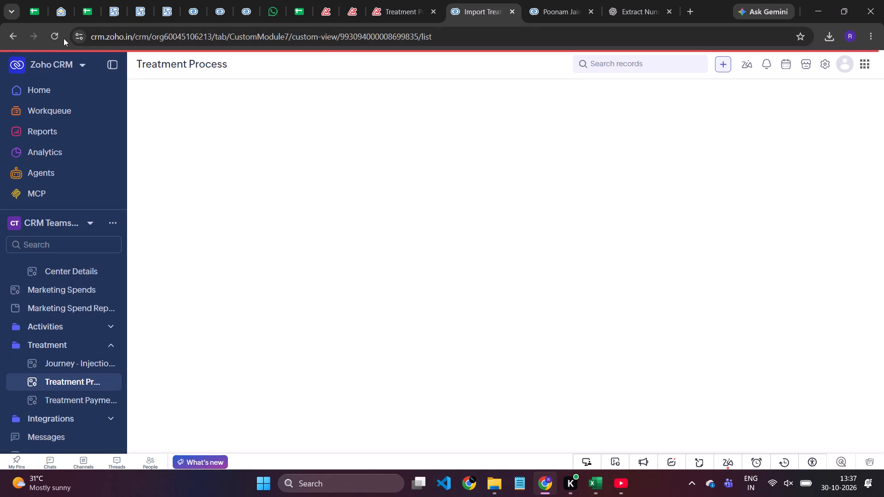
Reload the Treatment Process list, start a new Treatment Process import, and upload Treat New.csv from Downloads.
{"action": "left_click", "coordinate": [54, 40]}
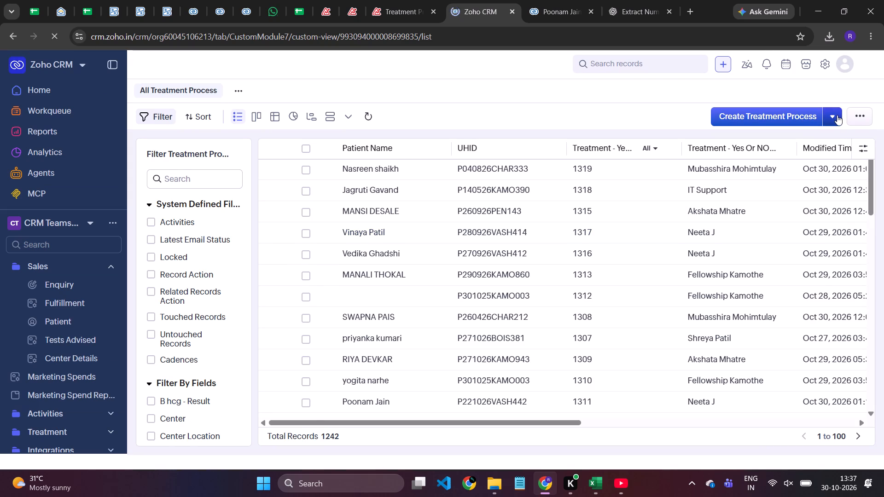
{"action": "left_click", "coordinate": [837, 115]}
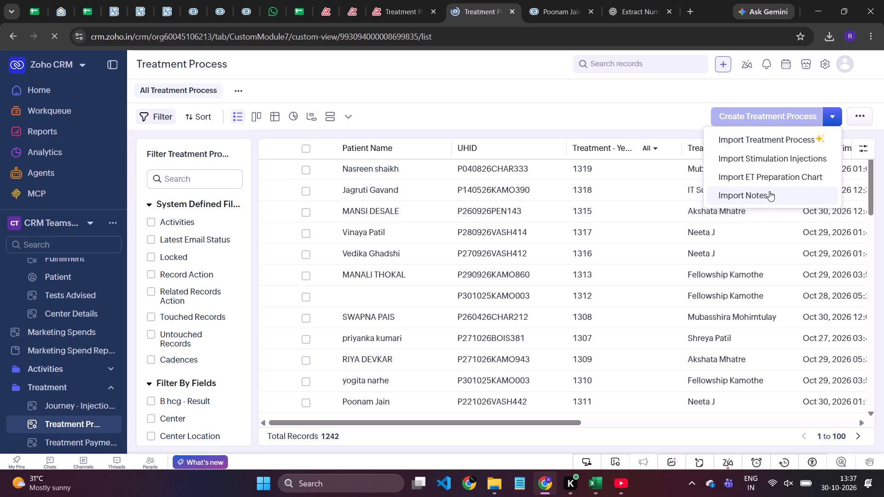
{"action": "left_click", "coordinate": [760, 136]}
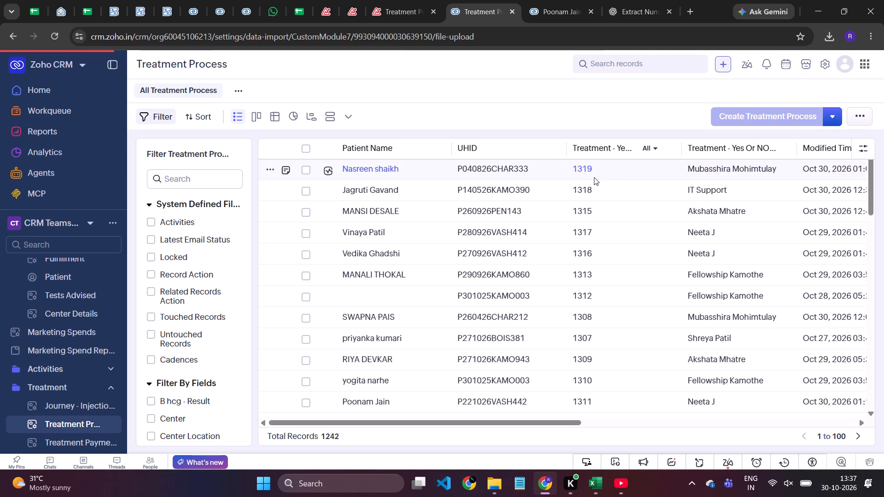
{"action": "left_click", "coordinate": [445, 255]}
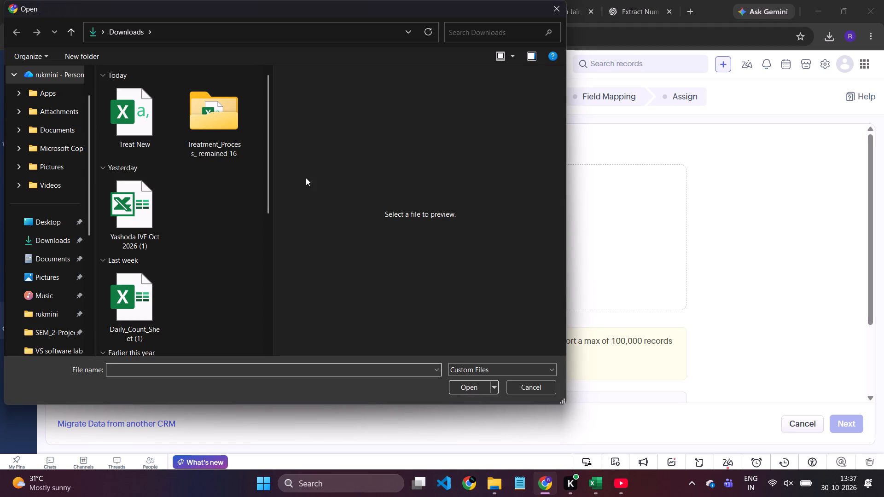
{"action": "left_click", "coordinate": [122, 118]}
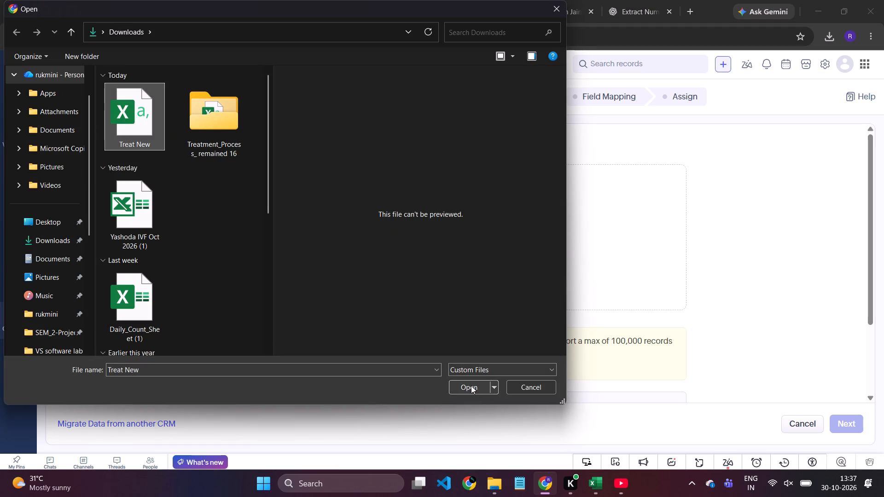
{"action": "left_click", "coordinate": [467, 384]}
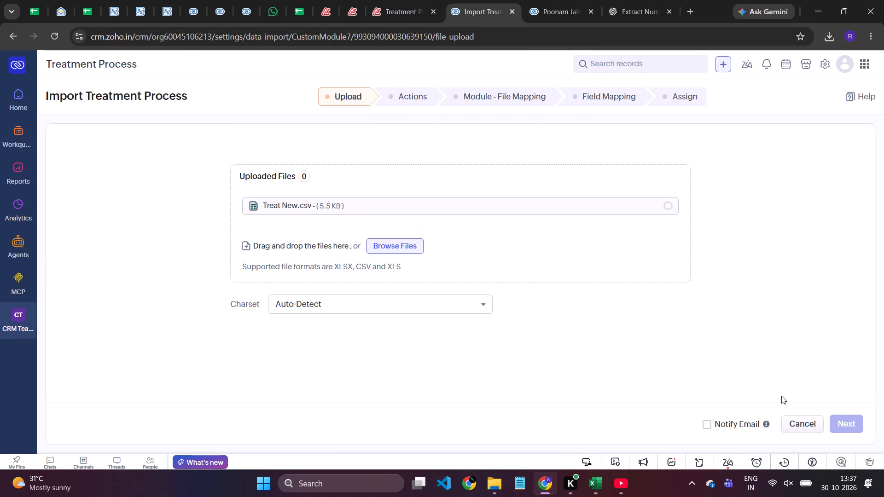
{"action": "left_click", "coordinate": [845, 424]}
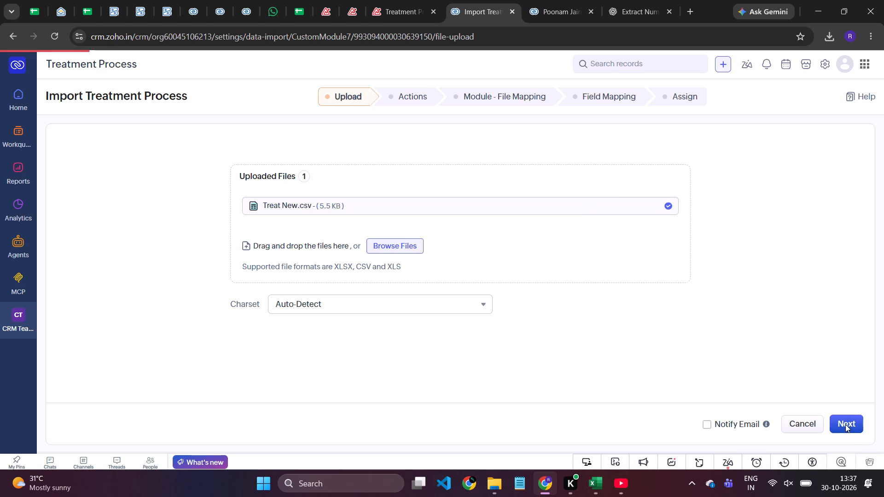
Set the import to update existing Treatment Process records only, finding them based on Treatment Process Id.
{"action": "left_click", "coordinate": [163, 232]}
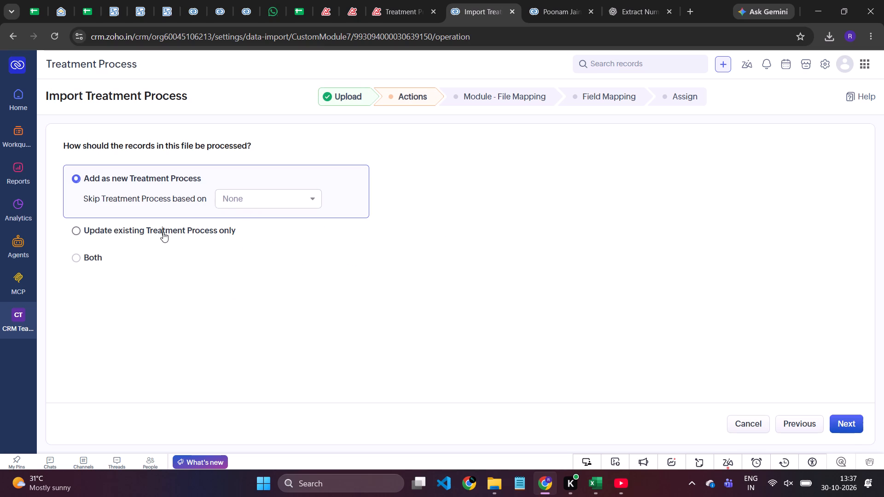
{"action": "left_click", "coordinate": [255, 232]}
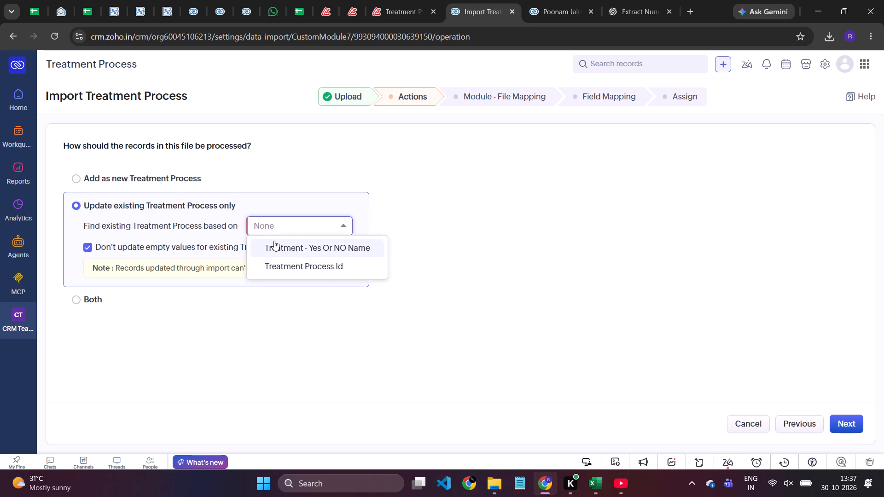
{"action": "left_click", "coordinate": [293, 262]}
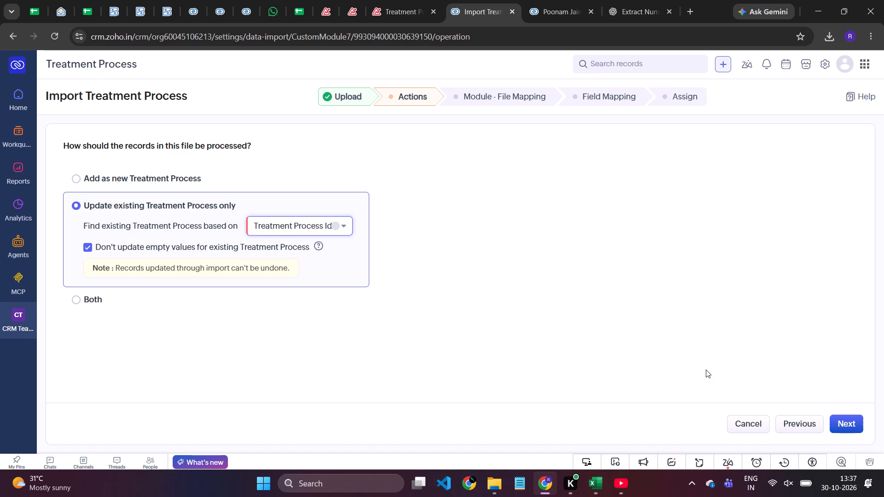
{"action": "left_click", "coordinate": [854, 419]}
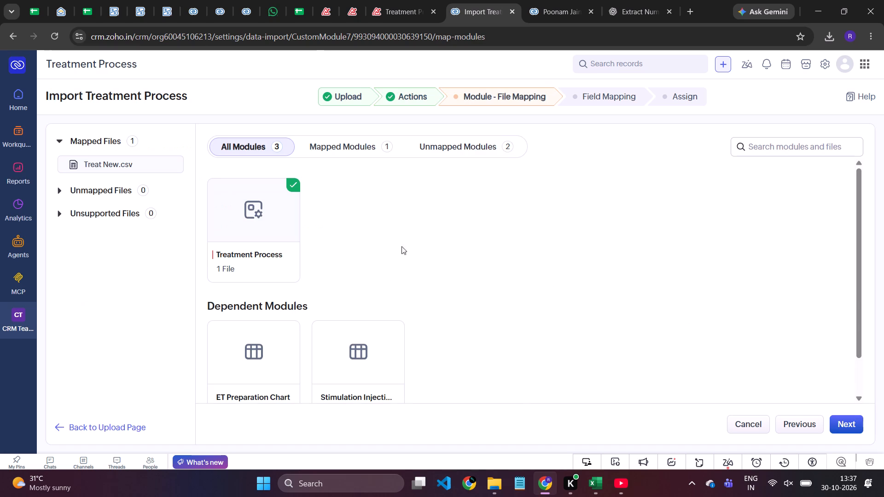
Review the module-file mapping, keep Treat New.csv mapped to Treatment Process, and continue to field mapping.
{"action": "scroll", "coordinate": [401, 258], "scroll_direction": "down", "scroll_amount": 2}
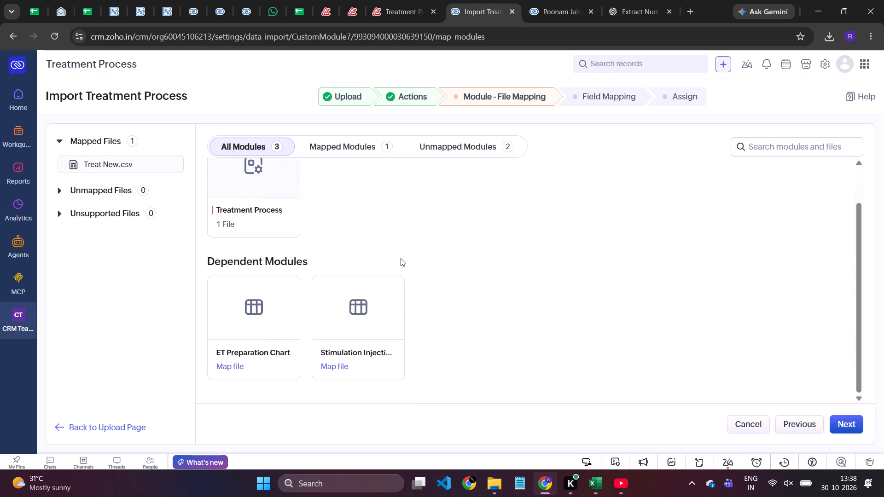
{"action": "scroll", "coordinate": [401, 258], "scroll_direction": "up", "scroll_amount": 3}
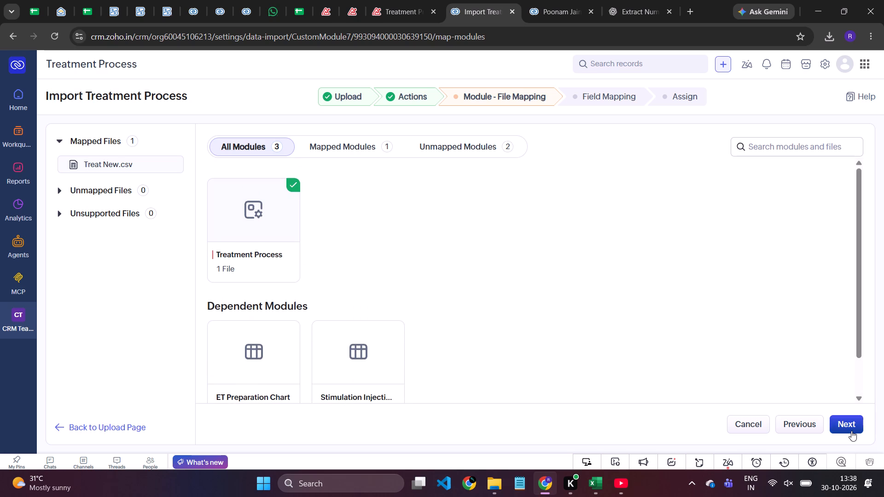
{"action": "left_click", "coordinate": [851, 431]}
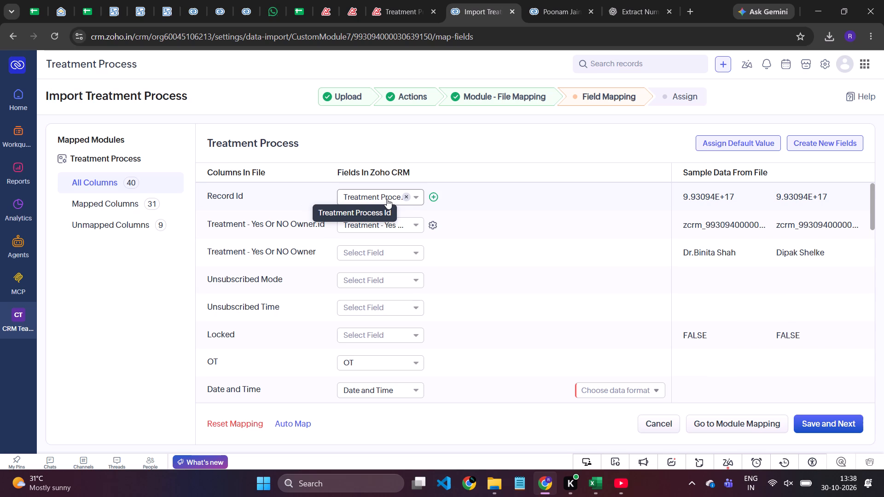
Clear the field mappings for Treatment - Yes Or NO Owner.id, OT, Date and Time, Patient Name.id, Protocol and Stimulation Start Date.
{"action": "left_click", "coordinate": [404, 224]}
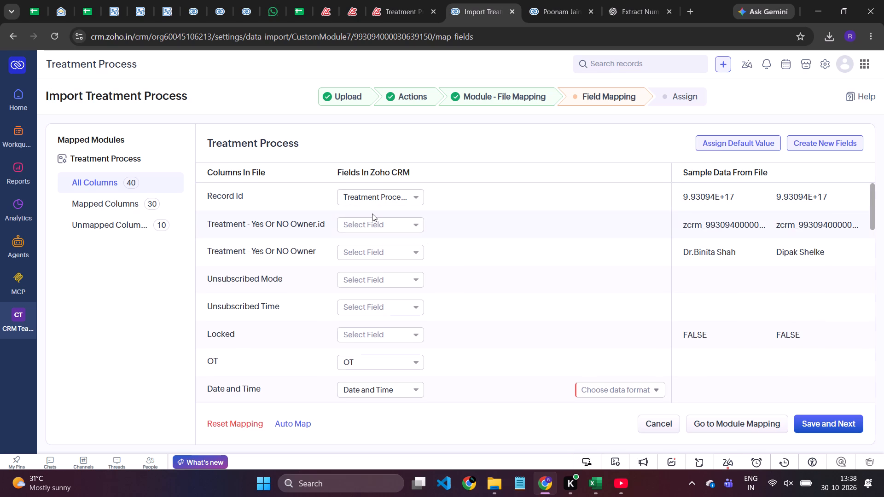
{"action": "scroll", "coordinate": [353, 250], "scroll_direction": "up", "scroll_amount": 1}
{"action": "scroll", "coordinate": [315, 280], "scroll_direction": "down", "scroll_amount": 1}
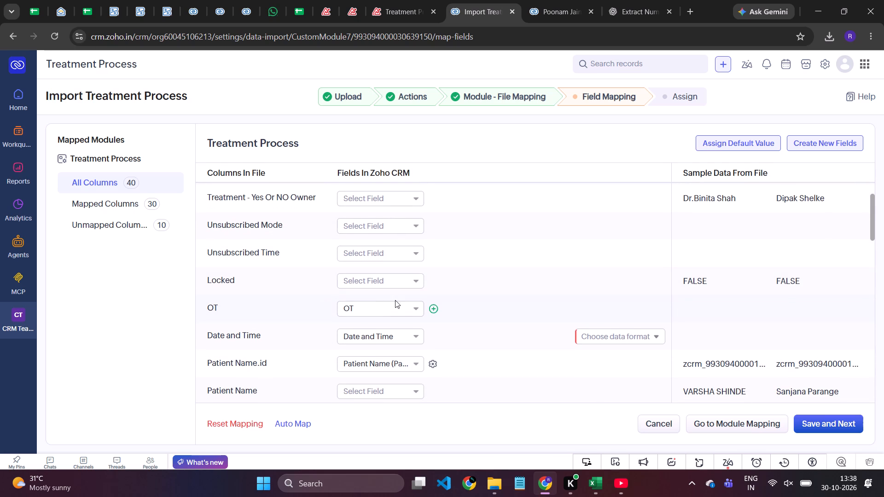
{"action": "left_click", "coordinate": [407, 310]}
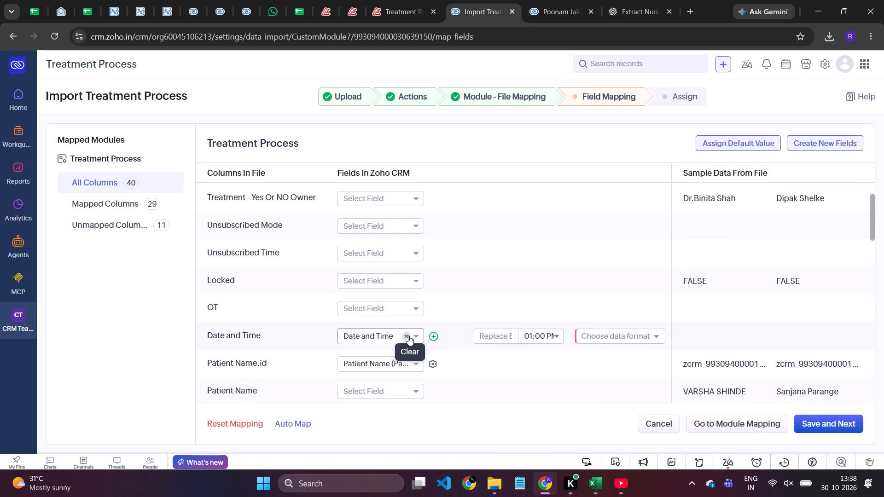
{"action": "left_click", "coordinate": [409, 334]}
{"action": "scroll", "coordinate": [409, 334], "scroll_direction": "down", "scroll_amount": 1}
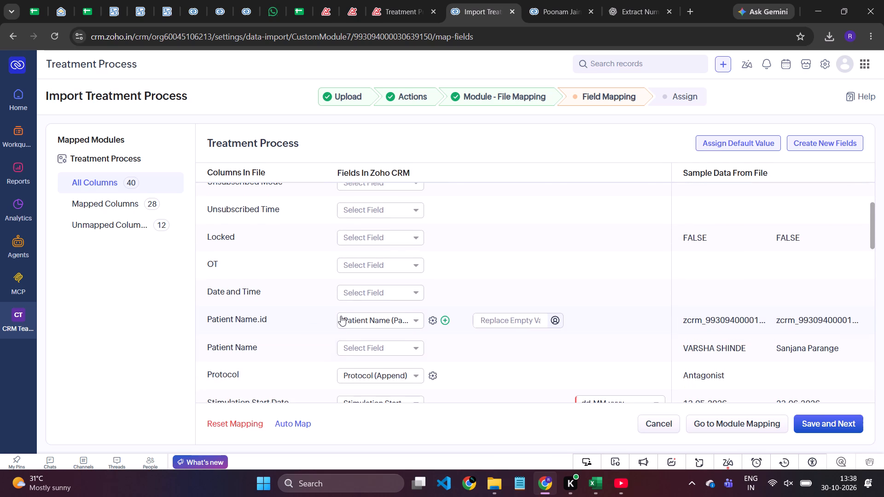
{"action": "left_click", "coordinate": [407, 320]}
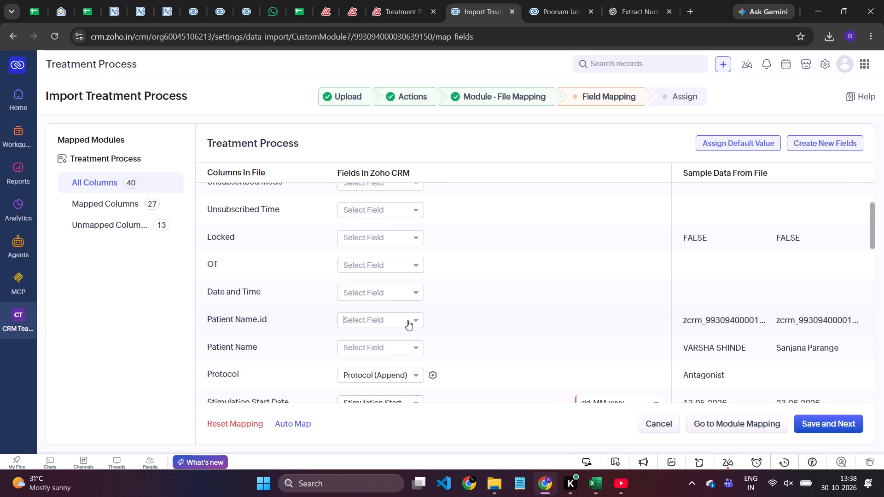
{"action": "scroll", "coordinate": [390, 367], "scroll_direction": "down", "scroll_amount": 1}
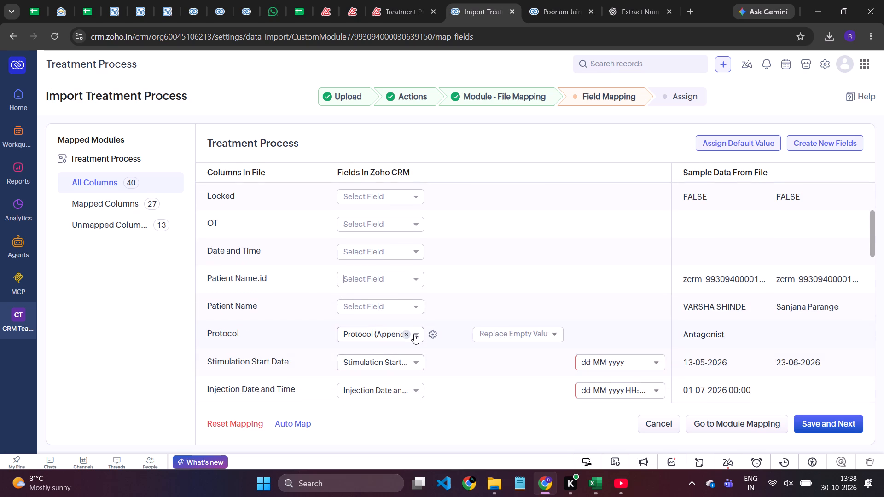
{"action": "left_click", "coordinate": [407, 335]}
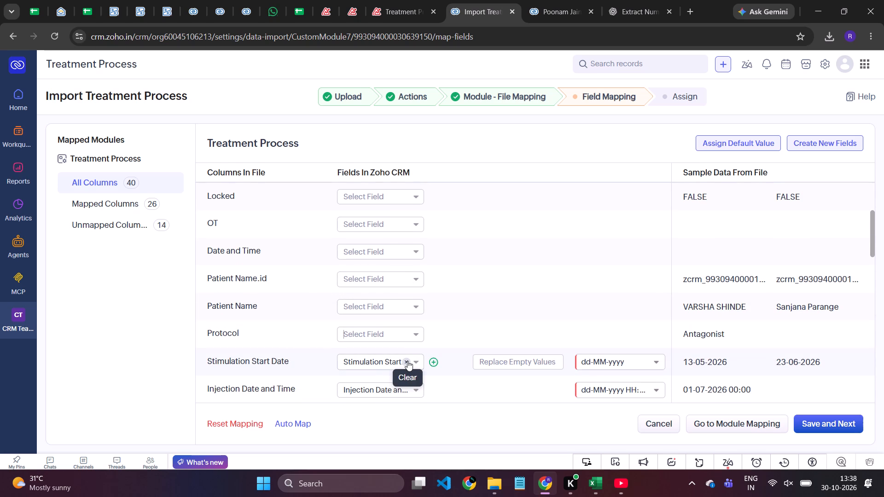
{"action": "left_click", "coordinate": [407, 361]}
Clear the field mappings for Injection Date and Time, Trigger, Date of B HCG, Follow-up date, Gestone Start and LMP.
{"action": "scroll", "coordinate": [407, 361], "scroll_direction": "down", "scroll_amount": 1}
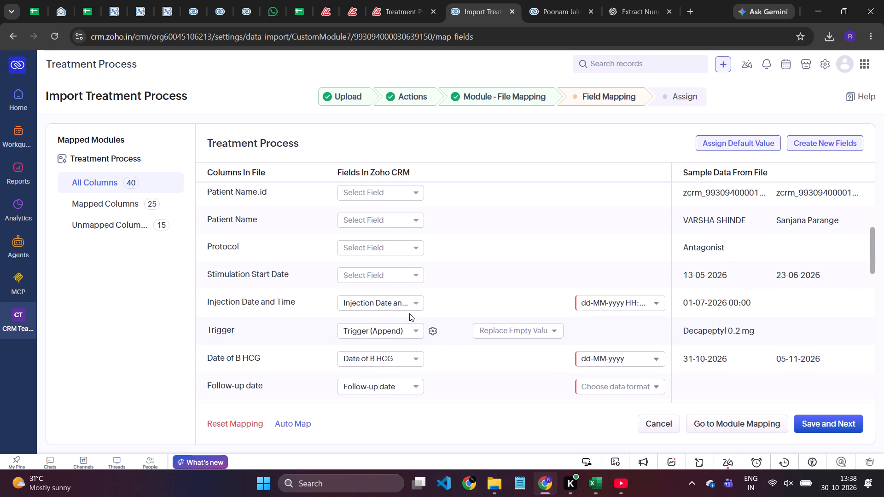
{"action": "left_click", "coordinate": [406, 302]}
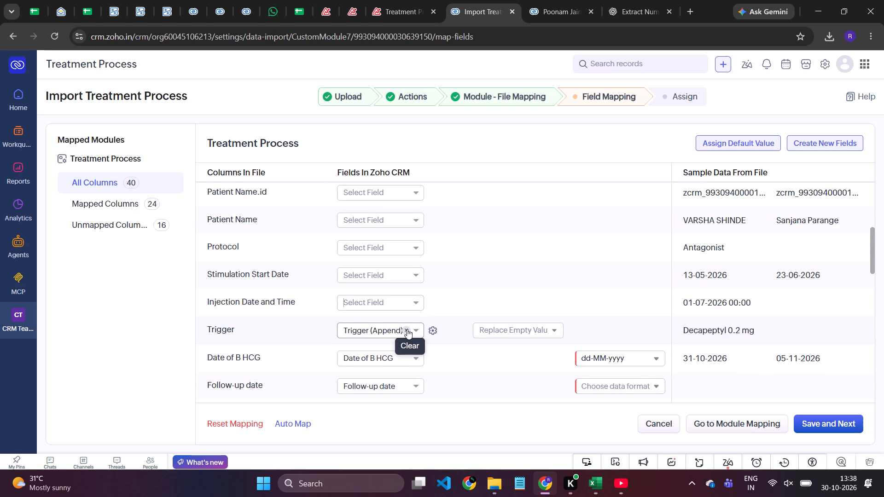
{"action": "left_click", "coordinate": [407, 329]}
{"action": "left_click", "coordinate": [408, 358]}
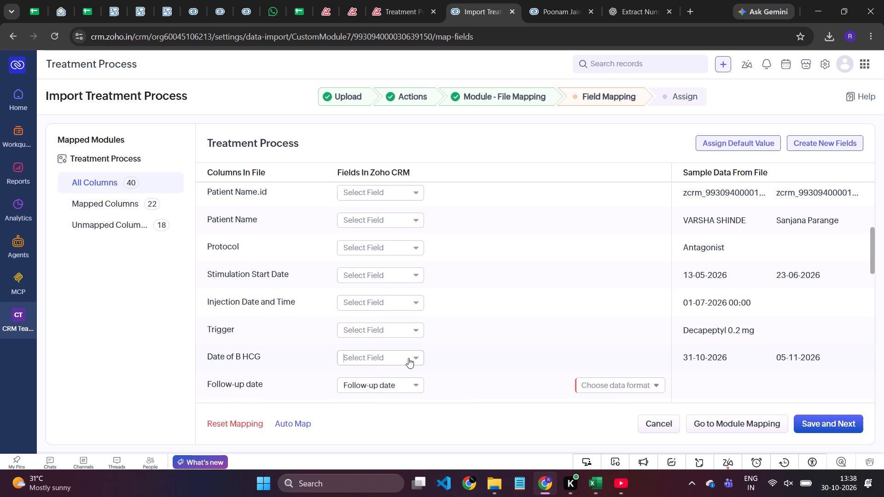
{"action": "scroll", "coordinate": [408, 358], "scroll_direction": "down", "scroll_amount": 1}
{"action": "left_click", "coordinate": [408, 309]}
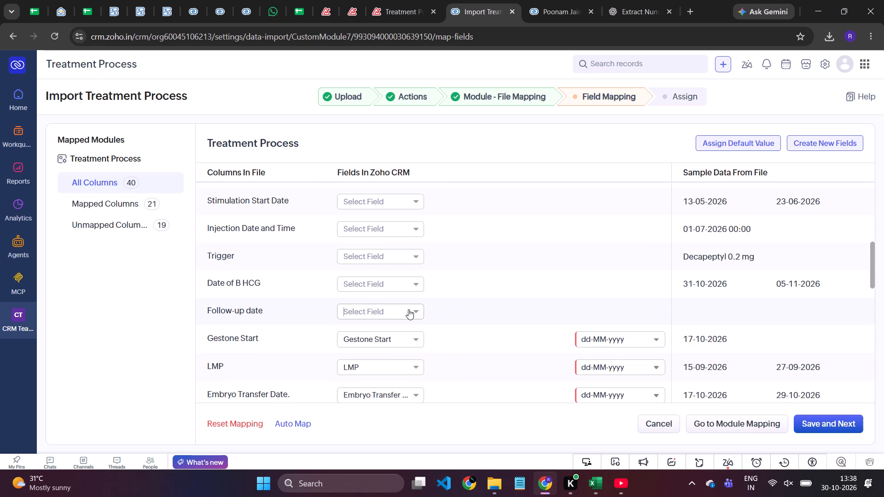
{"action": "left_click", "coordinate": [405, 338]}
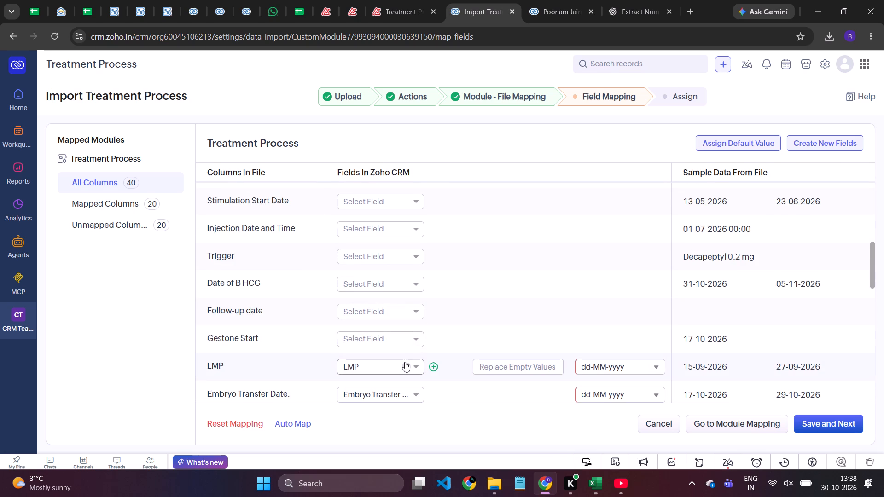
{"action": "left_click", "coordinate": [405, 365]}
Clear the field mappings for Embryo Transfer Date, Endometrial Thickness, Number of Embryos, Embryos Transfer and B hcg - Result.
{"action": "scroll", "coordinate": [405, 365], "scroll_direction": "down", "scroll_amount": 1}
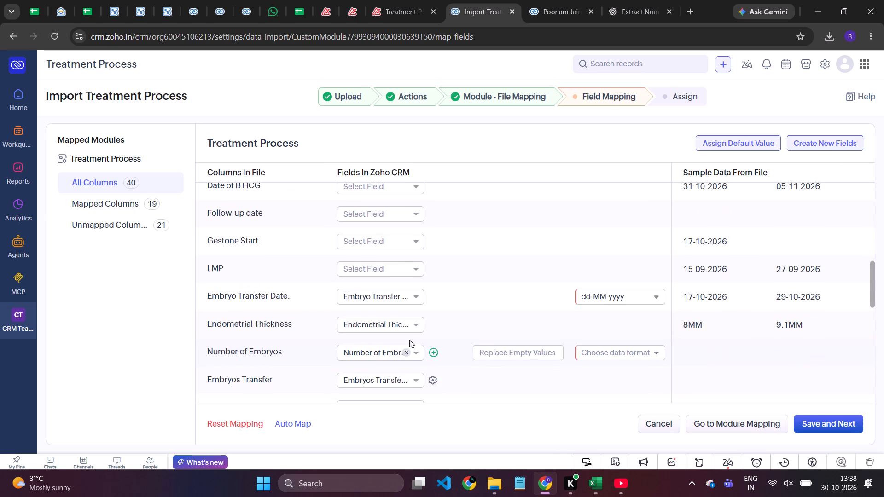
{"action": "left_click", "coordinate": [405, 296]}
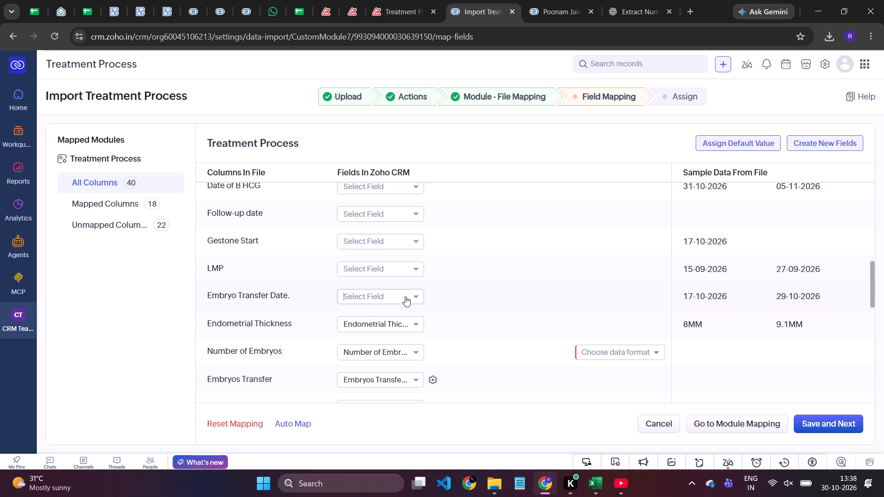
{"action": "left_click", "coordinate": [409, 324]}
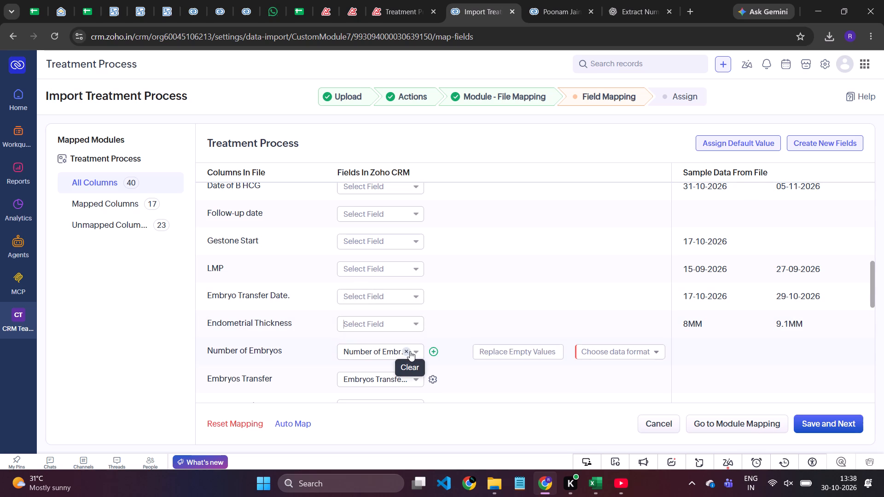
{"action": "left_click", "coordinate": [410, 351]}
{"action": "left_click", "coordinate": [410, 381]}
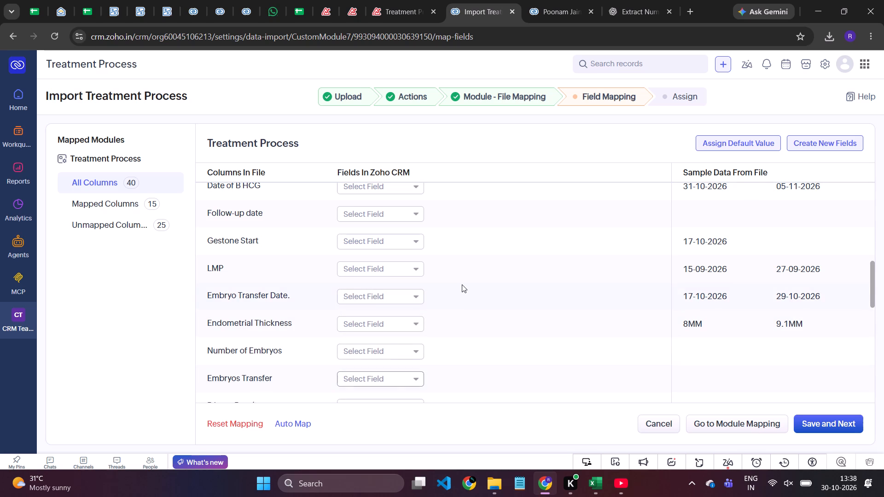
{"action": "scroll", "coordinate": [462, 284], "scroll_direction": "down", "scroll_amount": 2}
{"action": "left_click", "coordinate": [409, 287]}
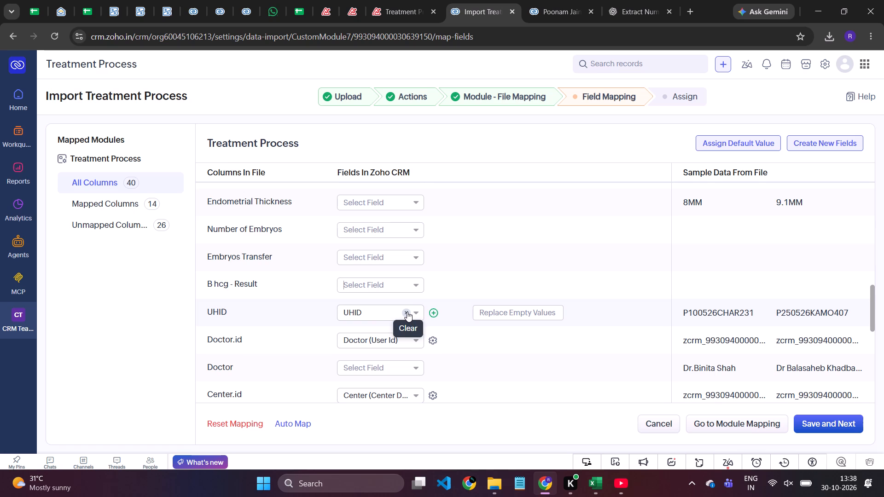
Clear the field mappings for UHID, Doctor.id, Center.id, Center Location, Next Injection Date and OPU Date.
{"action": "left_click", "coordinate": [407, 312]}
{"action": "left_click", "coordinate": [410, 341]}
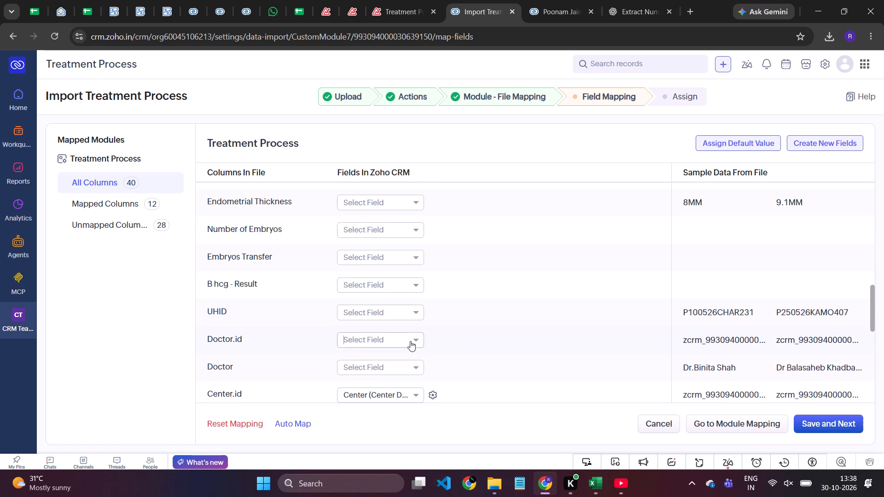
{"action": "scroll", "coordinate": [420, 369], "scroll_direction": "down", "scroll_amount": 1}
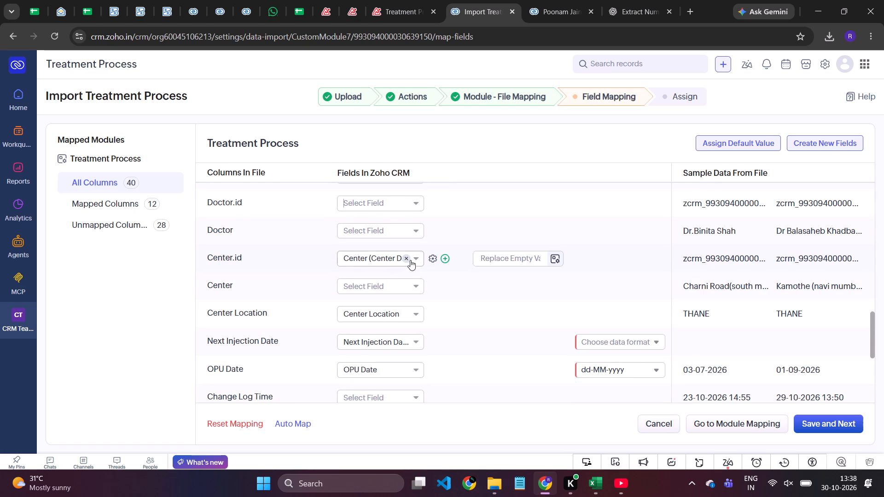
{"action": "left_click", "coordinate": [405, 259]}
{"action": "left_click", "coordinate": [406, 313]}
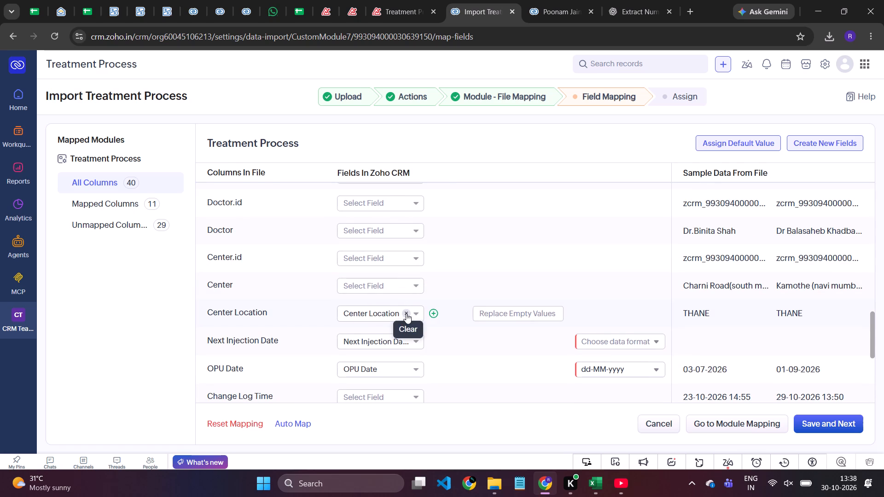
{"action": "left_click", "coordinate": [403, 341]}
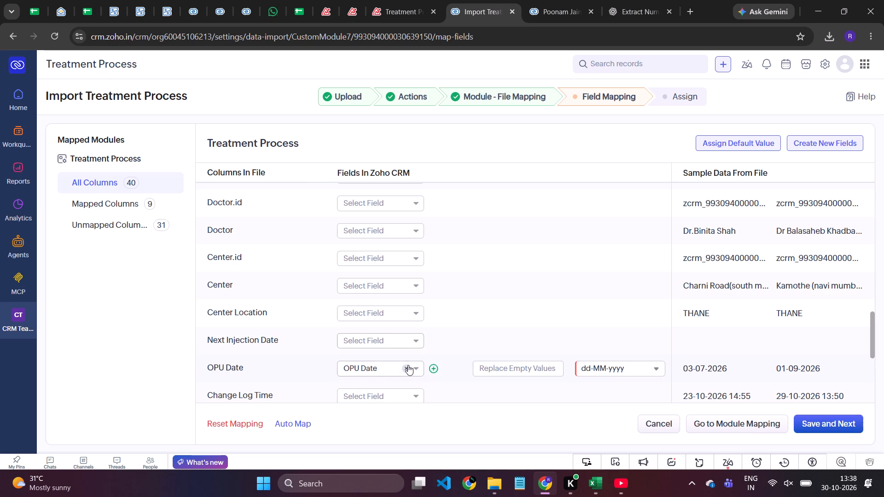
{"action": "left_click", "coordinate": [408, 367]}
Clear the field mappings for OPU Plan Date, Tentative ET Date, Treatment Payment.id, Number Of Cycles, OPU Plan Month and ET Plan Month.
{"action": "scroll", "coordinate": [408, 367], "scroll_direction": "down", "scroll_amount": 1}
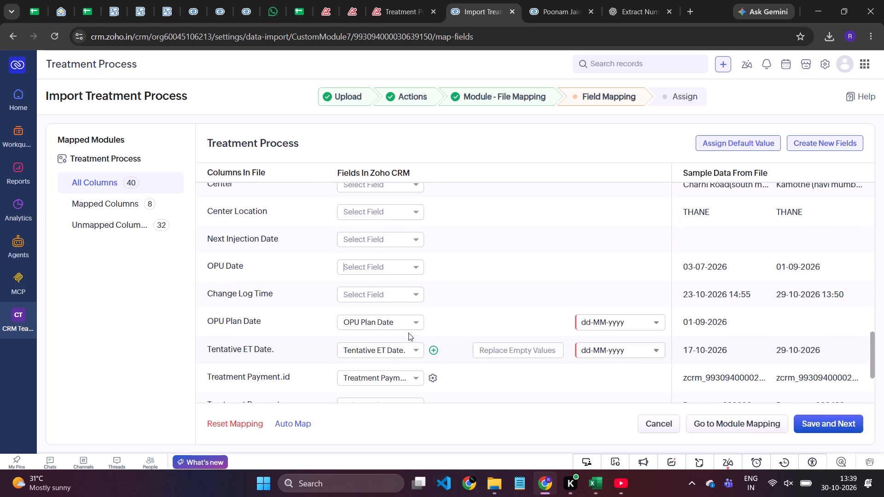
{"action": "left_click", "coordinate": [403, 317]}
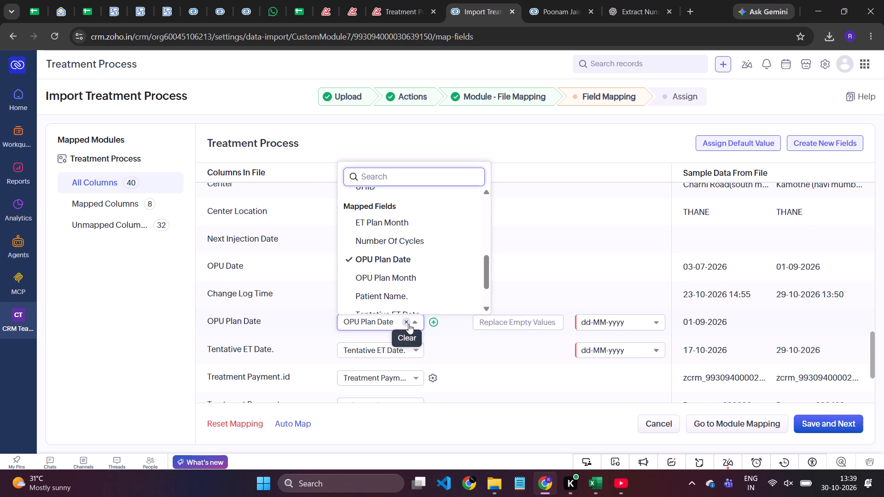
{"action": "left_click", "coordinate": [408, 324]}
{"action": "left_click", "coordinate": [407, 348]}
{"action": "scroll", "coordinate": [407, 348], "scroll_direction": "down", "scroll_amount": 2}
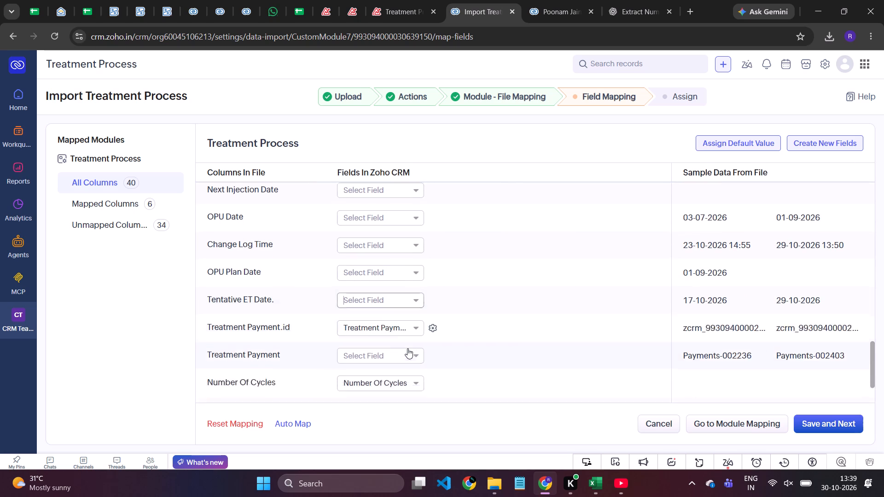
{"action": "left_click", "coordinate": [411, 279]}
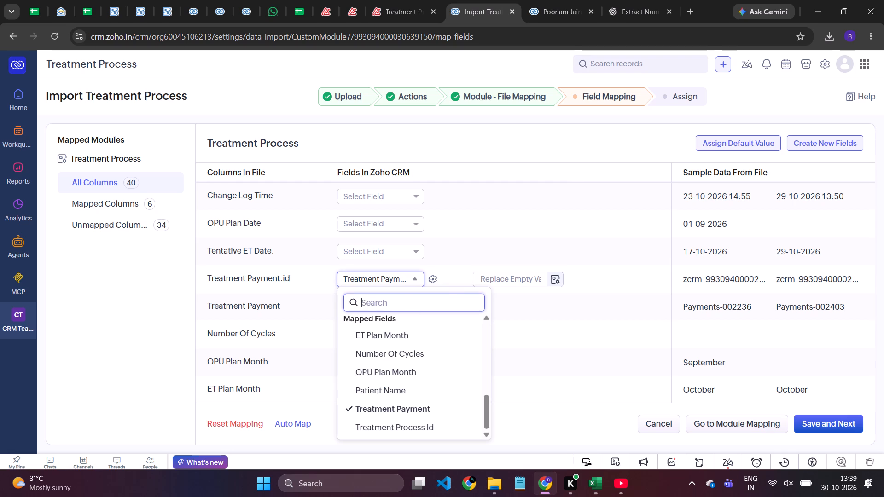
{"action": "left_click", "coordinate": [471, 248]}
{"action": "left_click", "coordinate": [407, 280]}
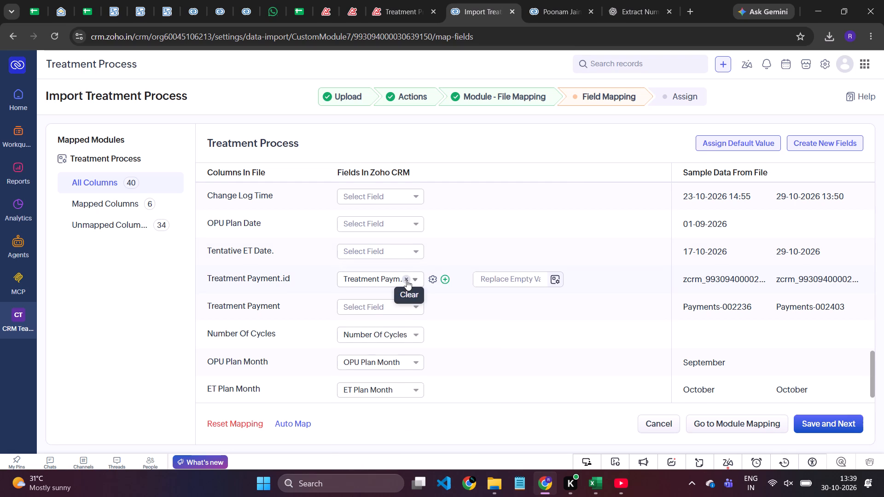
{"action": "left_click", "coordinate": [405, 332]}
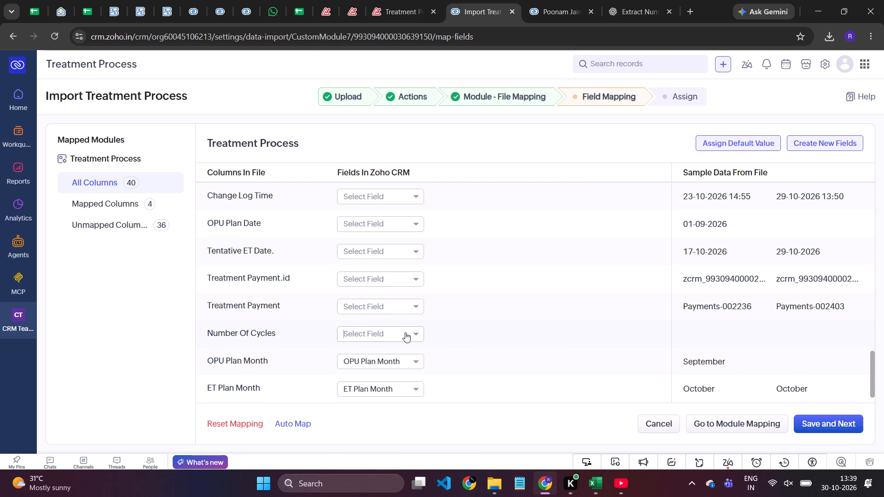
{"action": "left_click", "coordinate": [403, 360]}
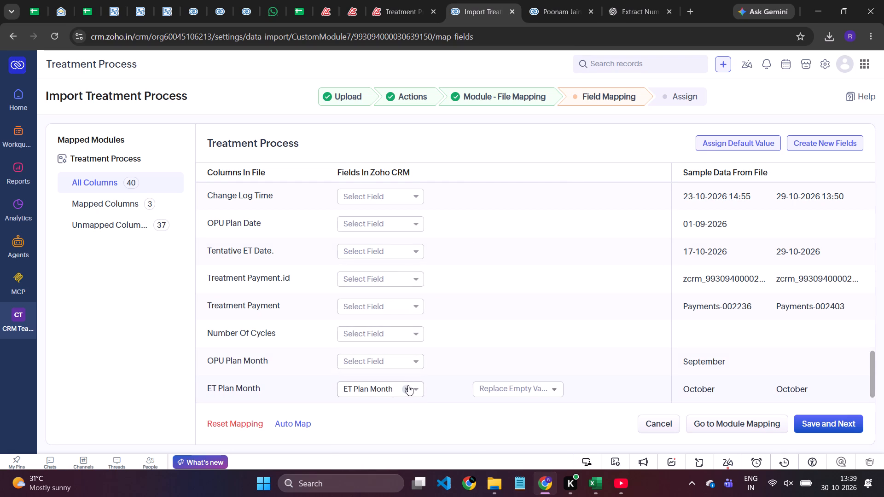
{"action": "left_click", "coordinate": [407, 388]}
Check the remaining field mappings against the columns of the Treat New workbook in Excel, returning to the import in Chrome.
{"action": "scroll", "coordinate": [407, 388], "scroll_direction": "down", "scroll_amount": 1}
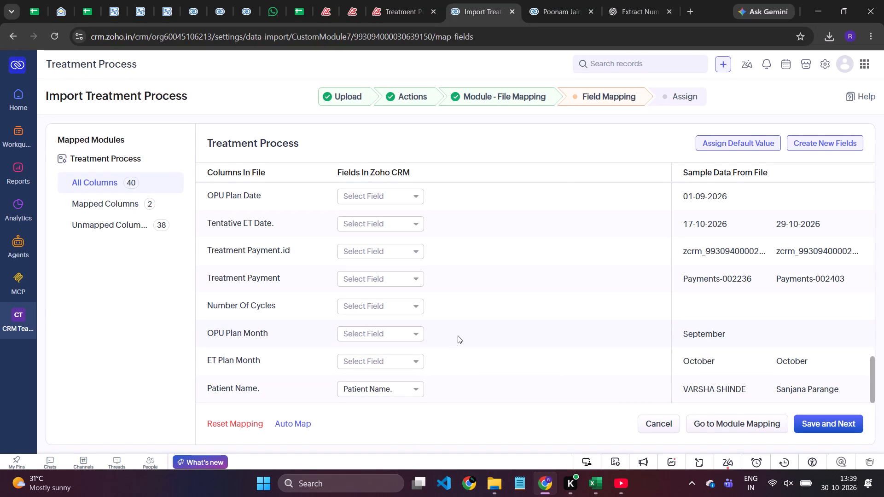
{"action": "scroll", "coordinate": [481, 329], "scroll_direction": "down", "scroll_amount": 1}
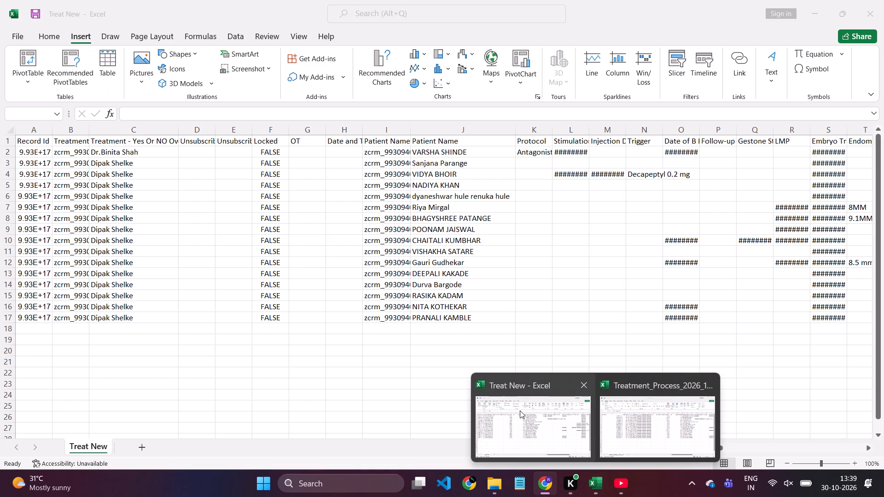
{"action": "left_click", "coordinate": [520, 410]}
{"action": "scroll", "coordinate": [597, 249], "scroll_direction": "left", "scroll_amount": 7}
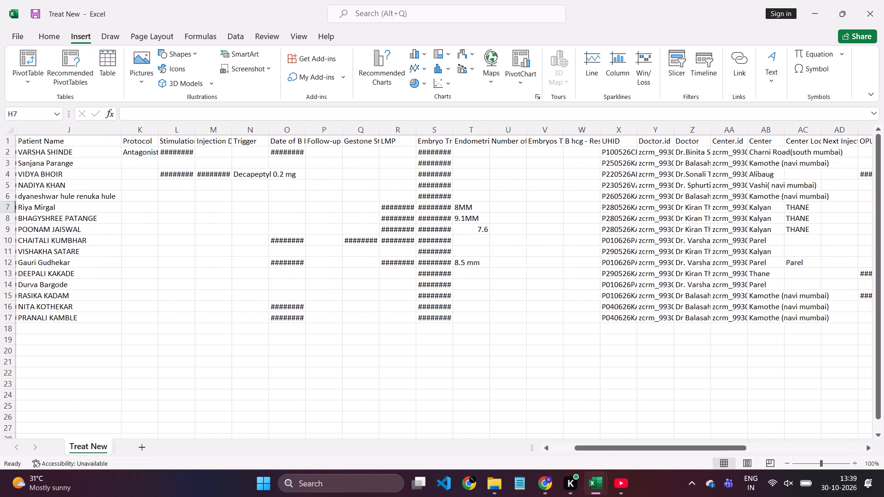
{"action": "scroll", "coordinate": [597, 249], "scroll_direction": "left", "scroll_amount": 5}
{"action": "scroll", "coordinate": [597, 249], "scroll_direction": "right", "scroll_amount": 5}
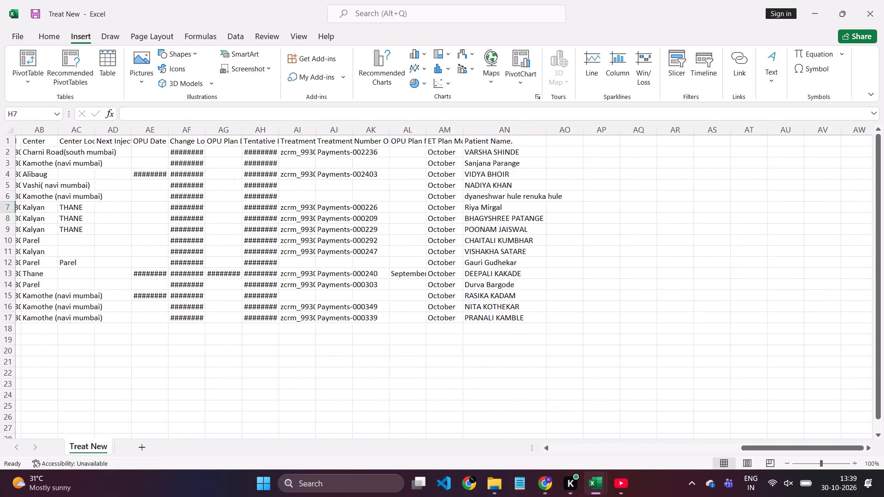
{"action": "key", "text": "alt+Tab"}
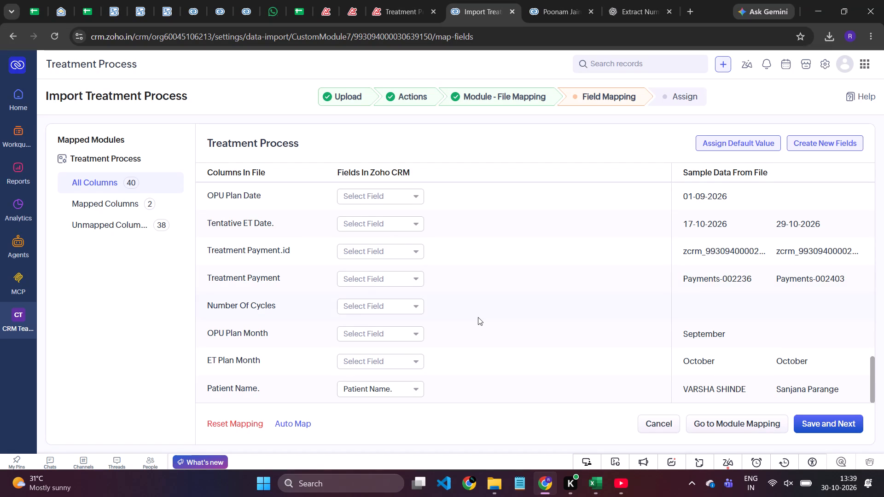
{"action": "scroll", "coordinate": [478, 317], "scroll_direction": "down", "scroll_amount": 1}
{"action": "scroll", "coordinate": [478, 317], "scroll_direction": "up", "scroll_amount": 11}
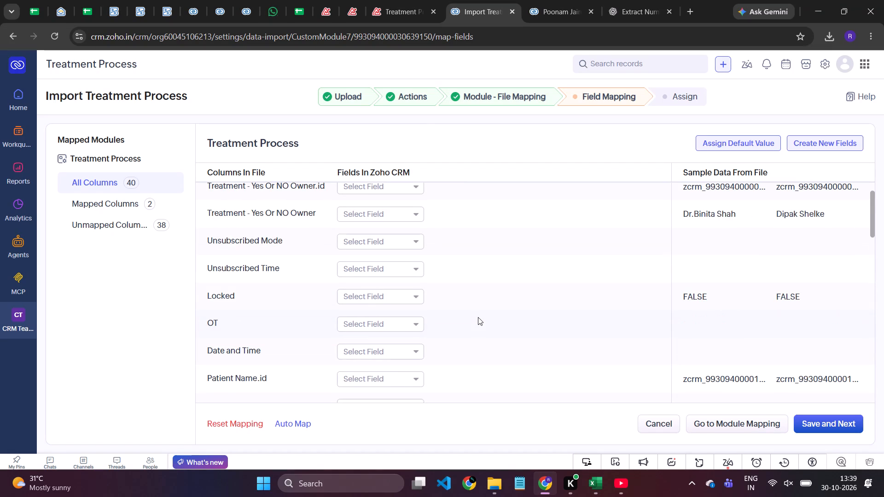
Save the field mapping and submit the Treatment Process import without enabling any assignment, approval or automation options.
{"action": "left_click", "coordinate": [829, 419]}
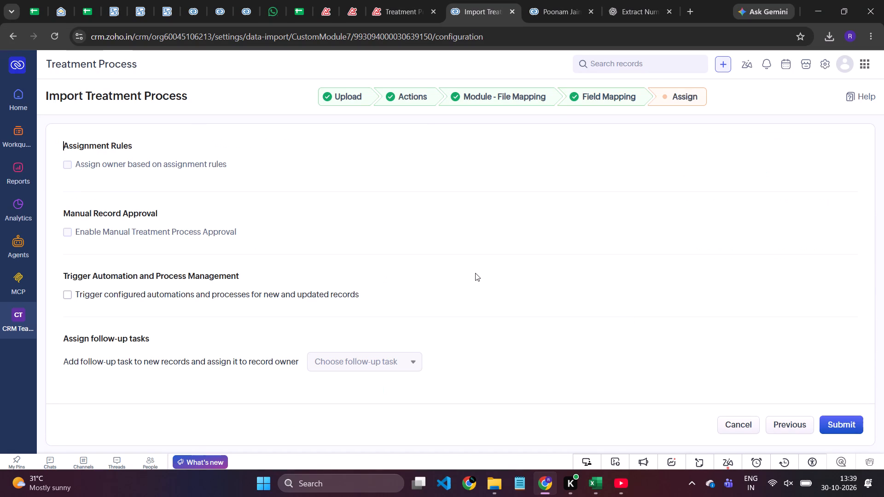
{"action": "scroll", "coordinate": [184, 204], "scroll_direction": "down", "scroll_amount": 1}
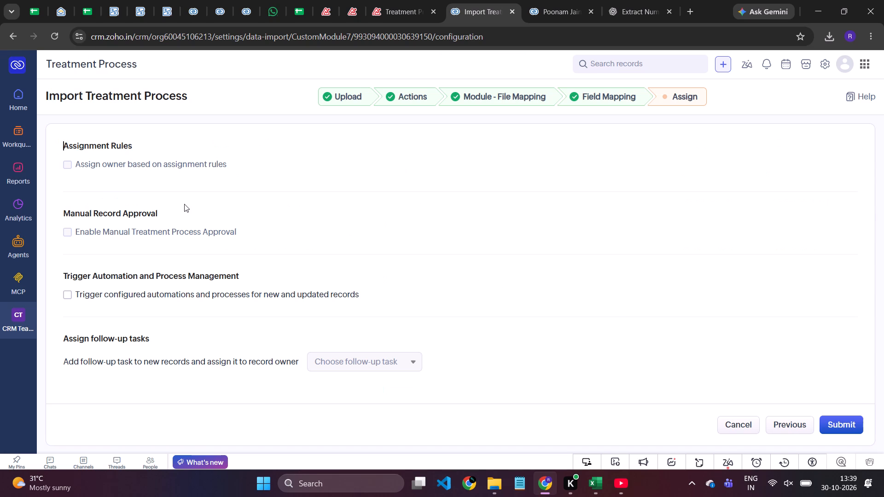
{"action": "left_click", "coordinate": [849, 420]}
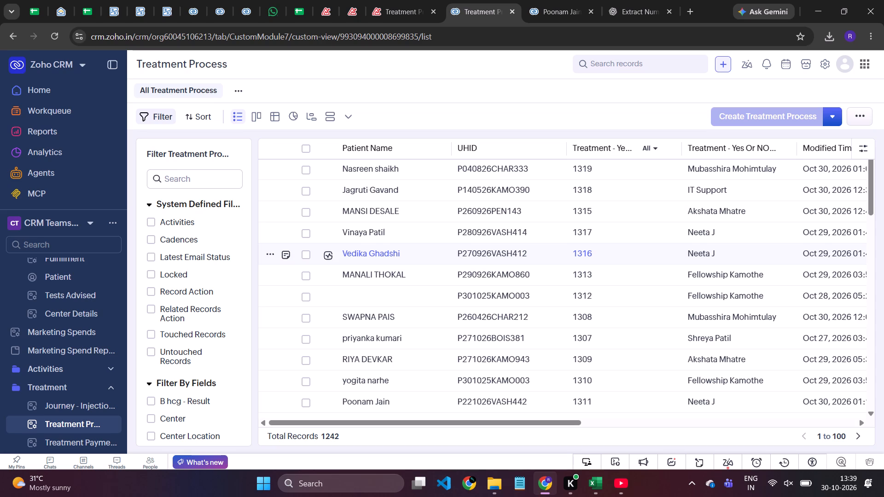
Open the import history from the import status notice and examine the Treatment Process import's per-file summary and the older imports.
{"action": "scroll", "coordinate": [584, 262], "scroll_direction": "left", "scroll_amount": 3}
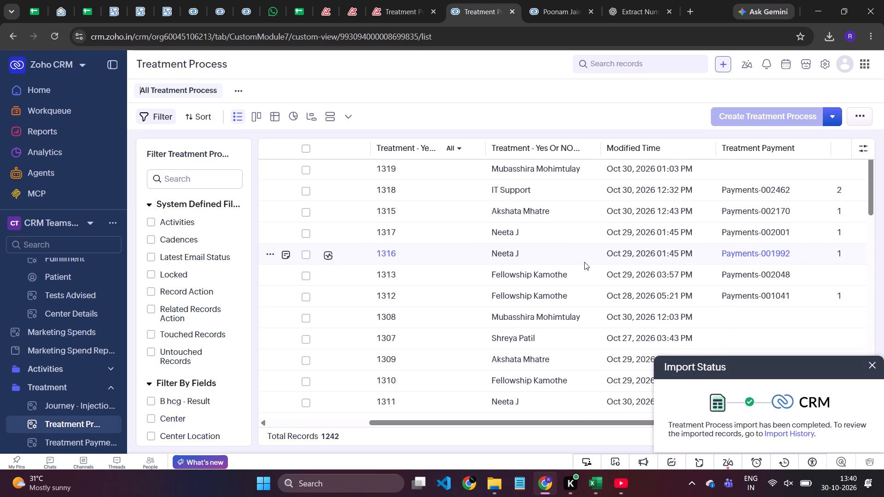
{"action": "left_click", "coordinate": [791, 433]}
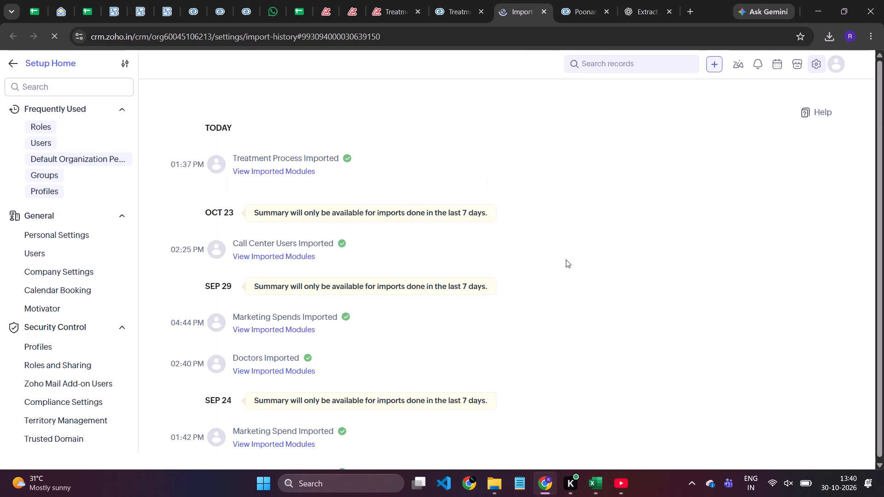
{"action": "scroll", "coordinate": [538, 283], "scroll_direction": "up", "scroll_amount": 2}
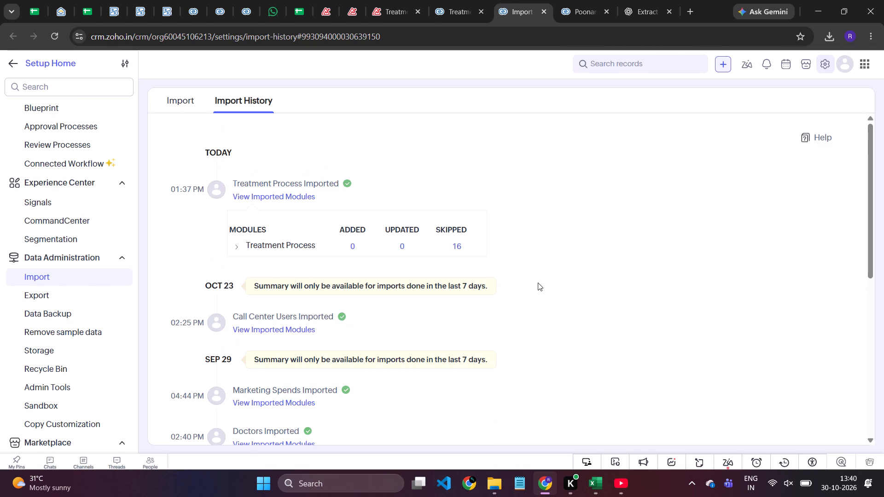
{"action": "scroll", "coordinate": [544, 242], "scroll_direction": "up", "scroll_amount": 1}
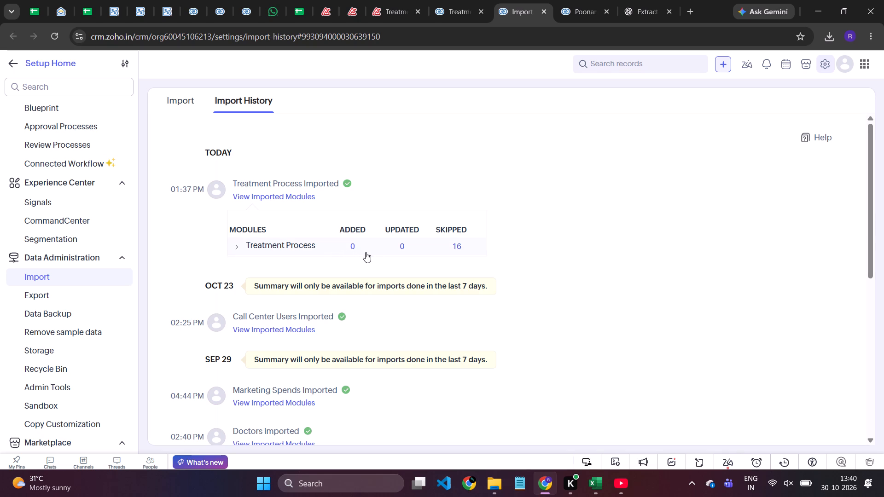
{"action": "left_click", "coordinate": [279, 253]}
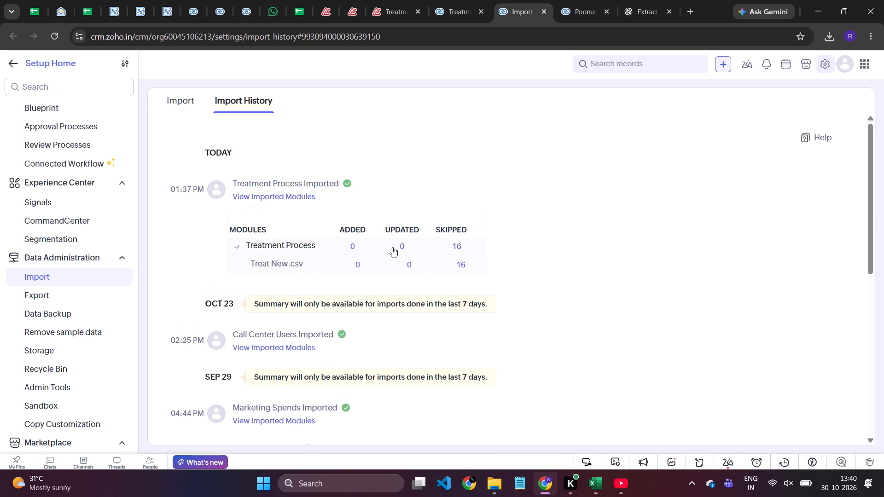
{"action": "scroll", "coordinate": [444, 249], "scroll_direction": "down", "scroll_amount": 2}
{"action": "scroll", "coordinate": [420, 297], "scroll_direction": "down", "scroll_amount": 2}
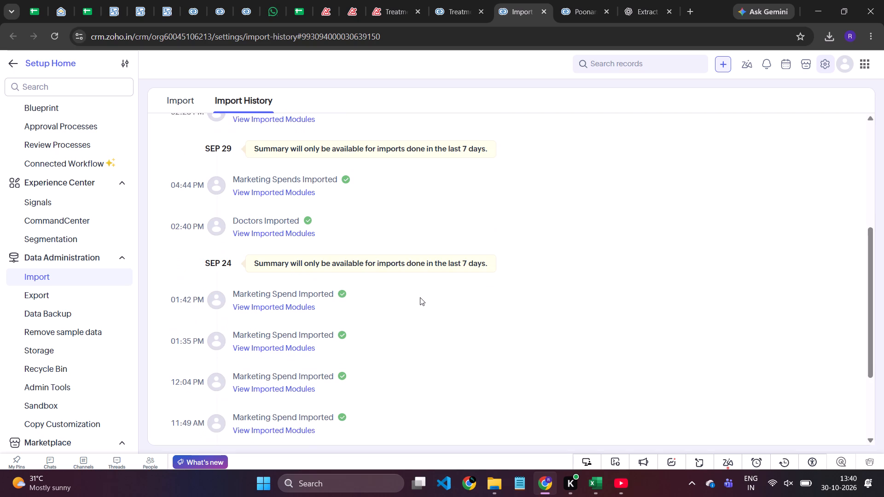
{"action": "scroll", "coordinate": [420, 297], "scroll_direction": "down", "scroll_amount": 3}
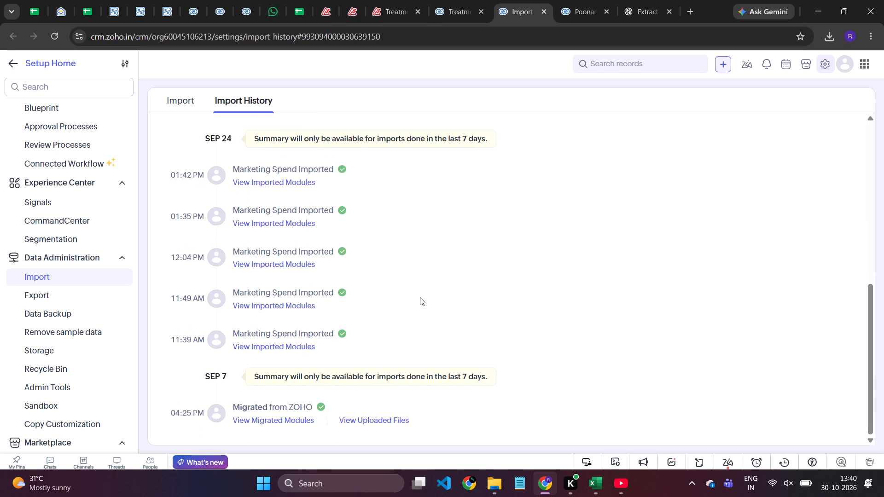
{"action": "scroll", "coordinate": [420, 297], "scroll_direction": "up", "scroll_amount": 5}
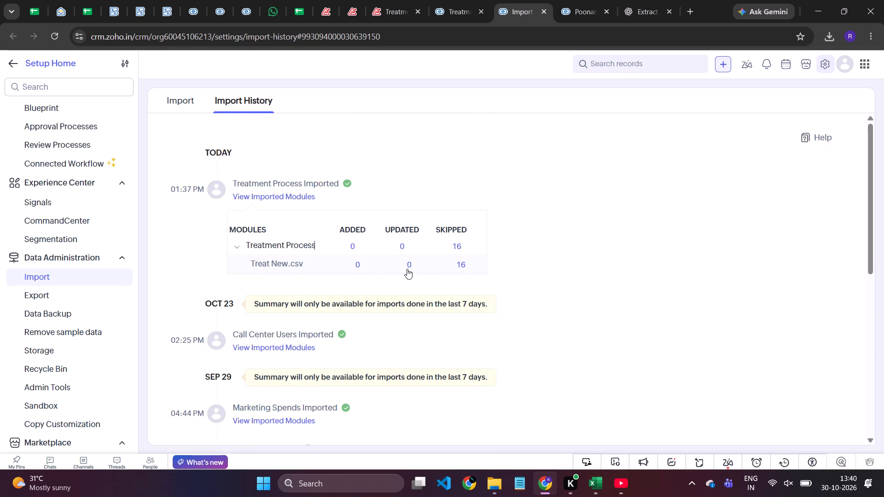
Reload the import history by way of the Import page and expand the Treatment Process summary to inspect its skipped records.
{"action": "left_click", "coordinate": [284, 195]}
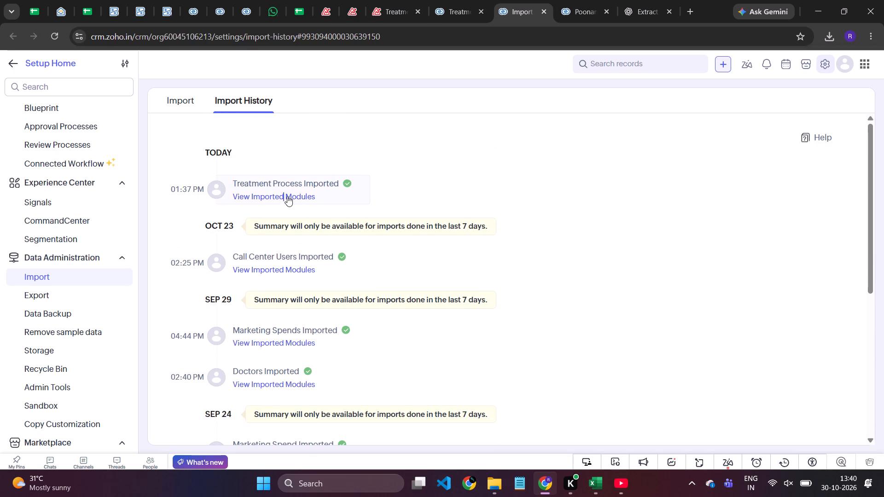
{"action": "scroll", "coordinate": [348, 194], "scroll_direction": "up", "scroll_amount": 2}
{"action": "left_click", "coordinate": [176, 101]}
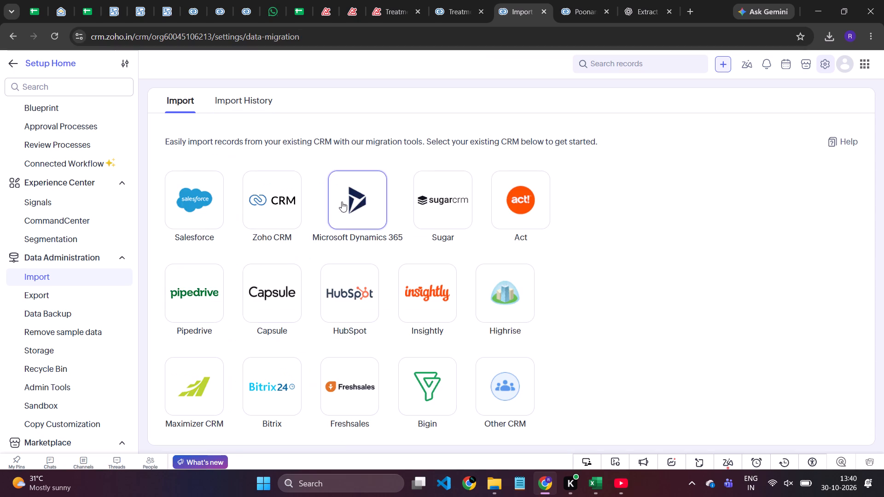
{"action": "left_click", "coordinate": [244, 98]}
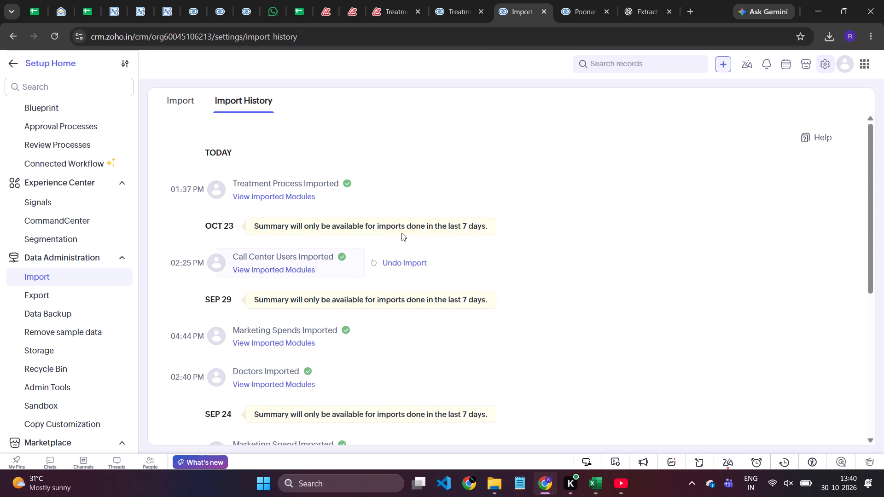
{"action": "left_click", "coordinate": [298, 198]}
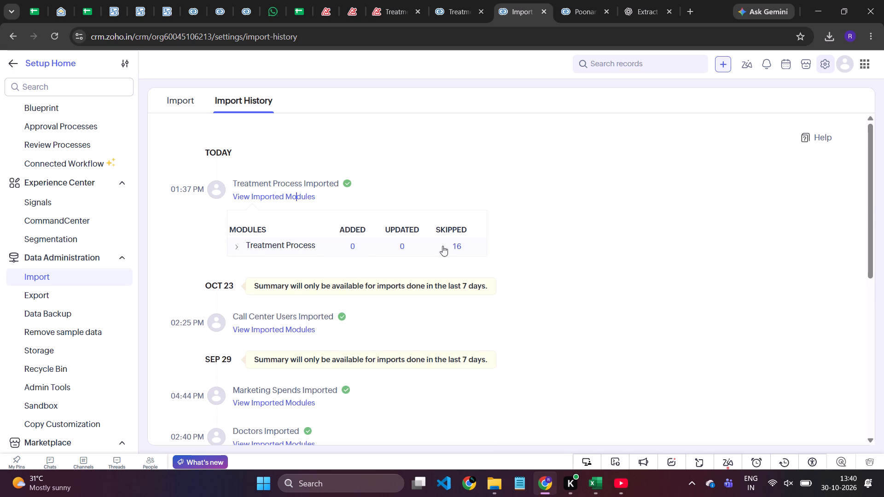
{"action": "left_click", "coordinate": [459, 245]}
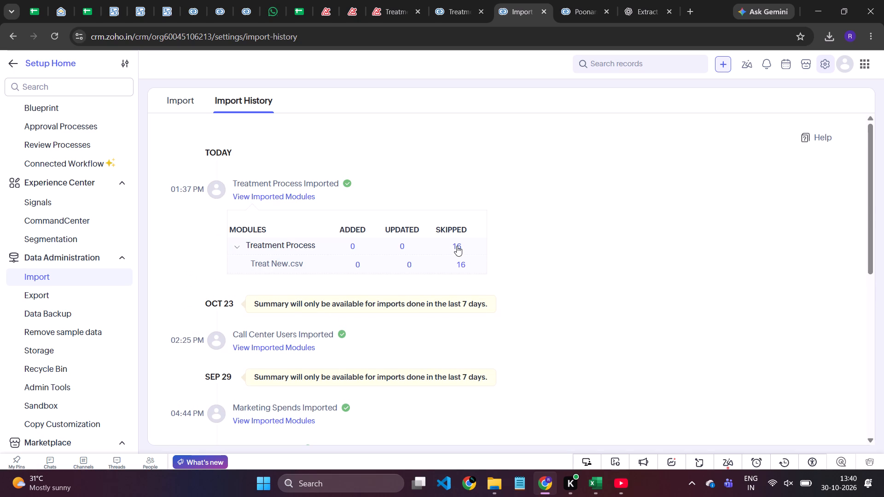
Open the list of skipped records for Treat New.csv from today's Treatment Process import summary.
{"action": "left_click", "coordinate": [457, 246], "text": "ctrl"}
{"action": "left_click", "coordinate": [456, 248]}
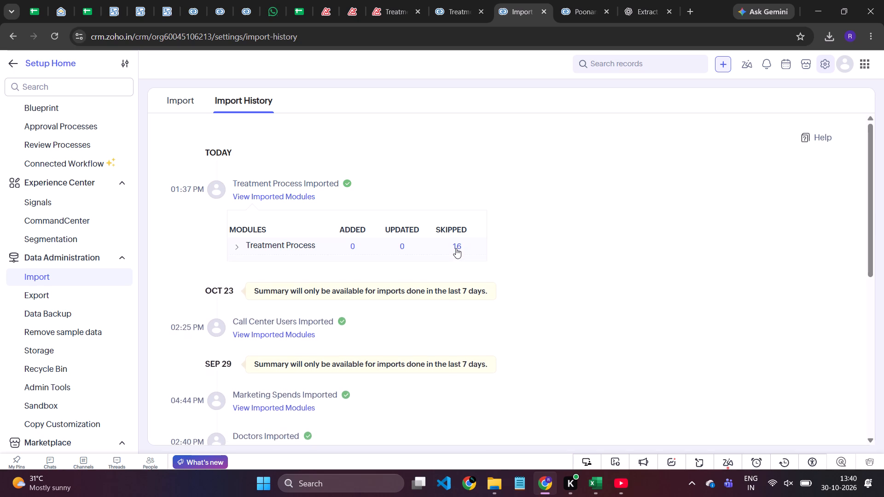
{"action": "left_click", "coordinate": [279, 264]}
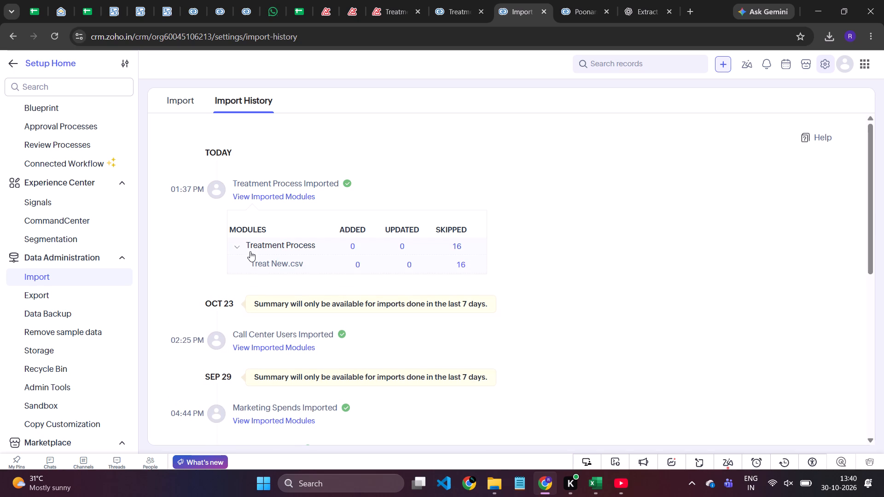
{"action": "left_click", "coordinate": [250, 251]}
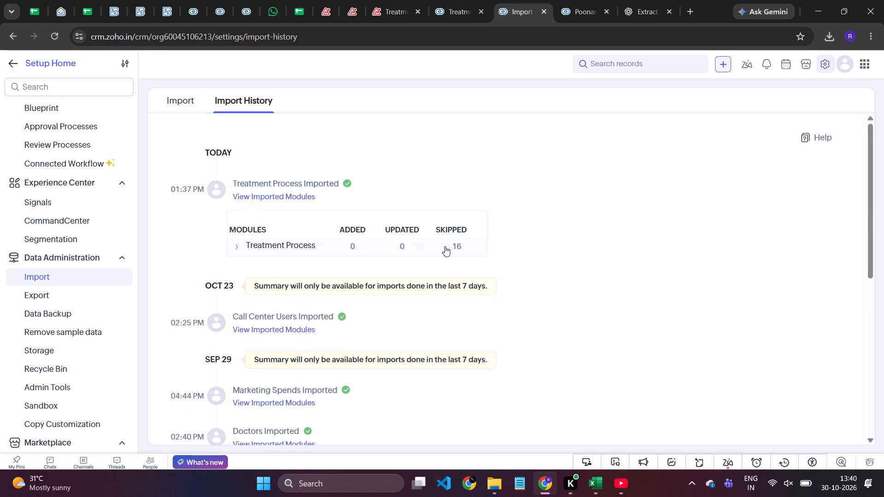
{"action": "left_click", "coordinate": [455, 248], "text": "ctrl"}
{"action": "left_click", "coordinate": [455, 248], "text": "ctrl"}
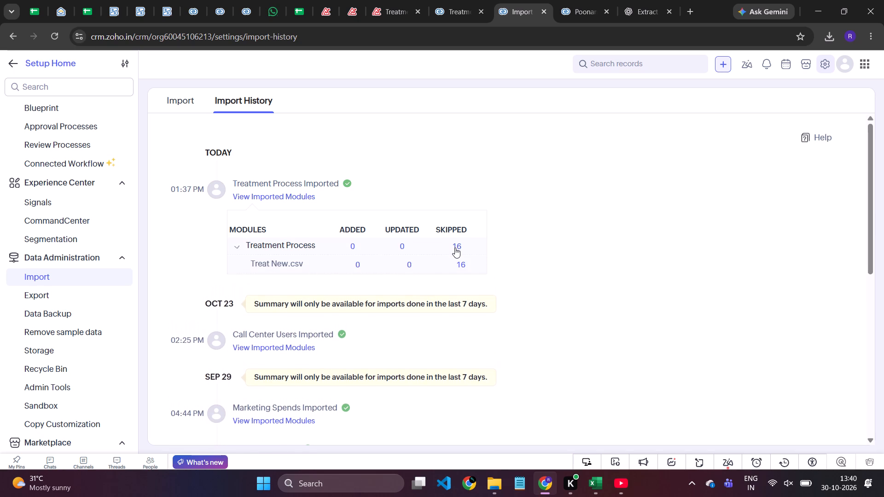
{"action": "left_click", "coordinate": [457, 254], "text": "ctrl"}
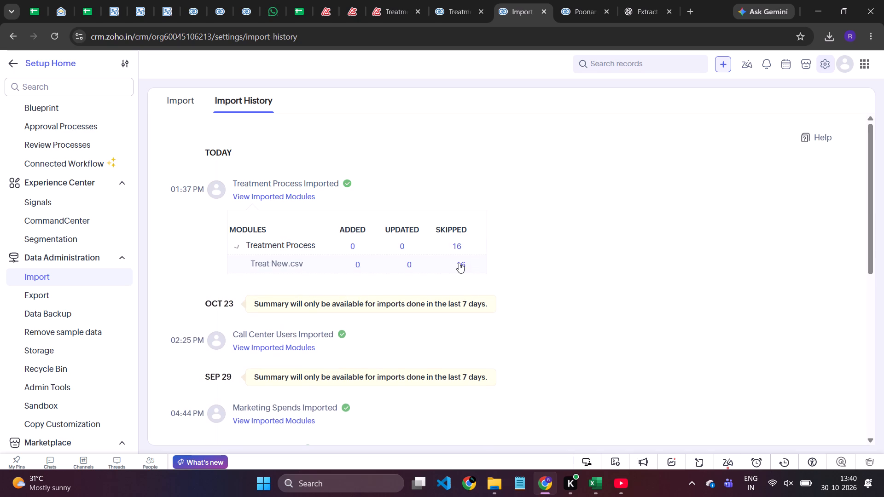
{"action": "left_click", "coordinate": [459, 264], "text": "ctrl"}
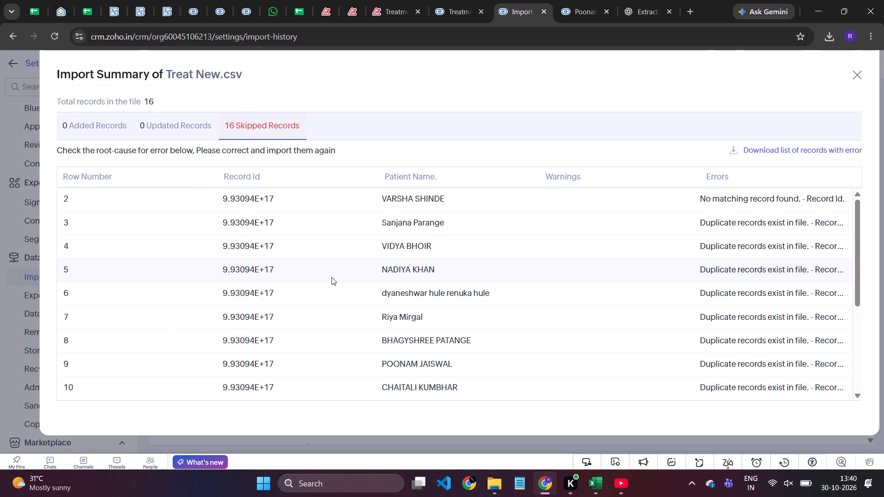
Examine the Record Id, Patient Name. and error reason of all skipped rows, and close the Treat New.csv import summary.
{"action": "scroll", "coordinate": [331, 277], "scroll_direction": "right", "scroll_amount": 1}
{"action": "scroll", "coordinate": [504, 248], "scroll_direction": "left", "scroll_amount": 1}
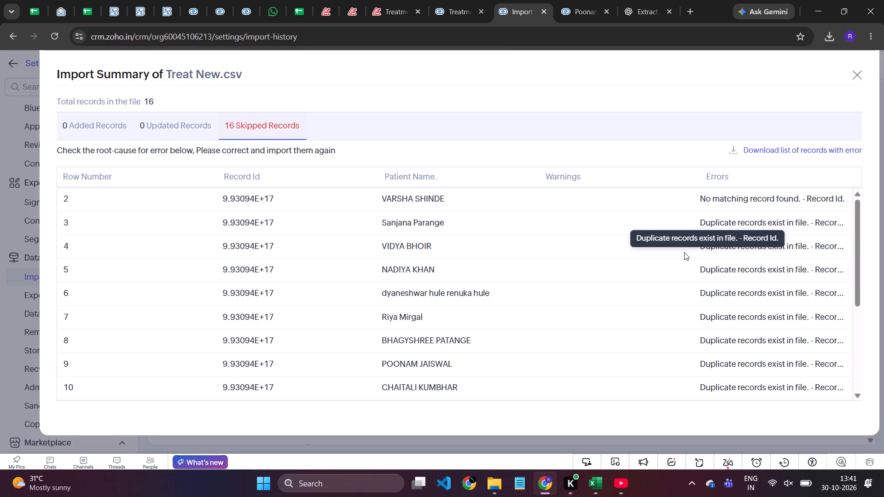
{"action": "scroll", "coordinate": [642, 312], "scroll_direction": "down", "scroll_amount": 4}
{"action": "scroll", "coordinate": [642, 312], "scroll_direction": "left", "scroll_amount": 2}
{"action": "scroll", "coordinate": [646, 342], "scroll_direction": "down", "scroll_amount": 1}
{"action": "scroll", "coordinate": [646, 342], "scroll_direction": "up", "scroll_amount": 1}
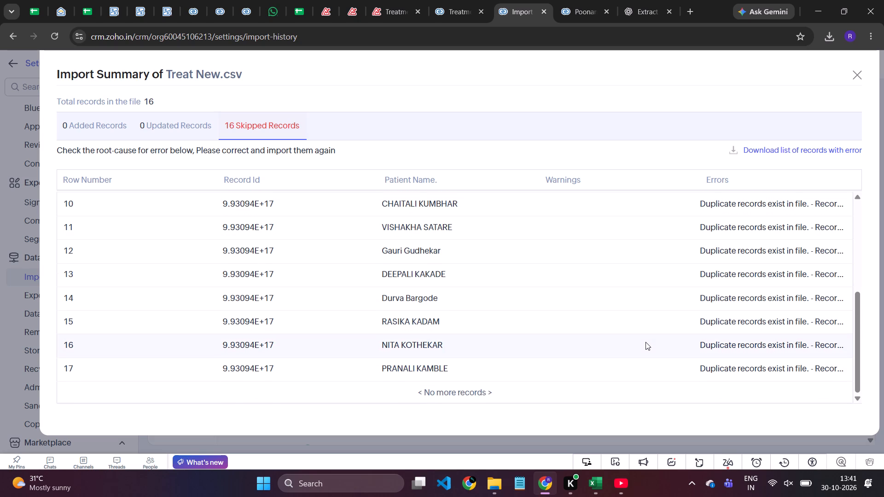
{"action": "scroll", "coordinate": [646, 342], "scroll_direction": "up", "scroll_amount": 2}
{"action": "scroll", "coordinate": [646, 342], "scroll_direction": "down", "scroll_amount": 4}
{"action": "scroll", "coordinate": [646, 342], "scroll_direction": "up", "scroll_amount": 2}
{"action": "scroll", "coordinate": [646, 342], "scroll_direction": "left", "scroll_amount": 2}
{"action": "scroll", "coordinate": [646, 342], "scroll_direction": "down", "scroll_amount": 3}
{"action": "scroll", "coordinate": [646, 342], "scroll_direction": "up", "scroll_amount": 5}
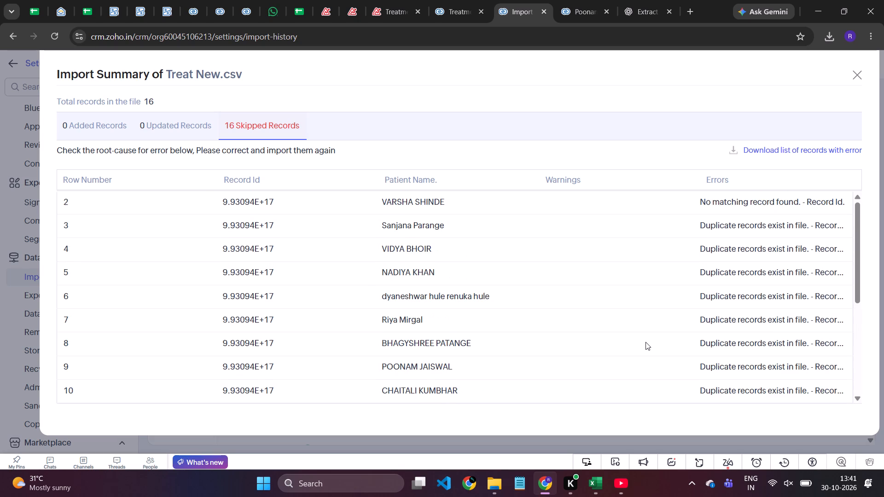
{"action": "scroll", "coordinate": [646, 342], "scroll_direction": "up", "scroll_amount": 5}
{"action": "scroll", "coordinate": [646, 342], "scroll_direction": "down", "scroll_amount": 5}
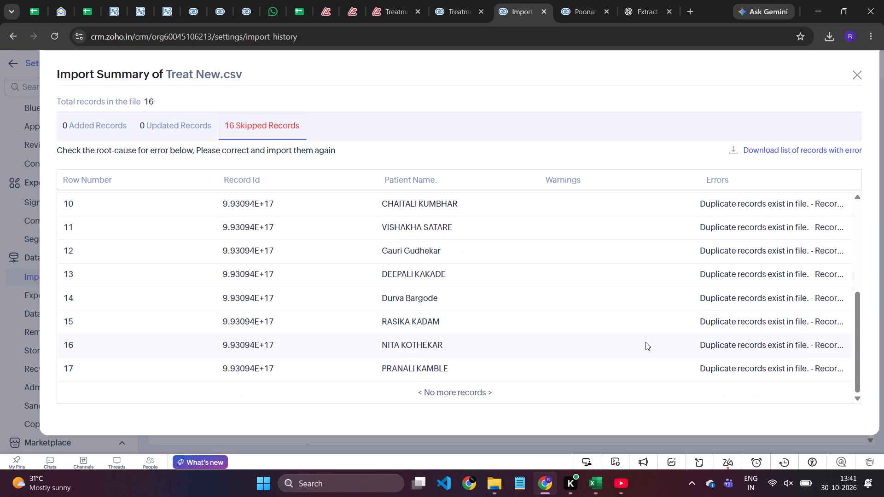
{"action": "scroll", "coordinate": [646, 342], "scroll_direction": "up", "scroll_amount": 5}
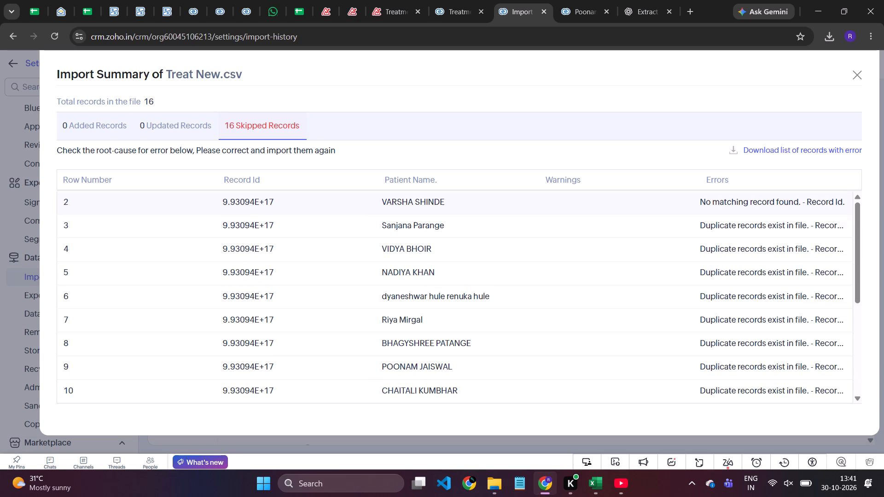
{"action": "scroll", "coordinate": [695, 248], "scroll_direction": "down", "scroll_amount": 4}
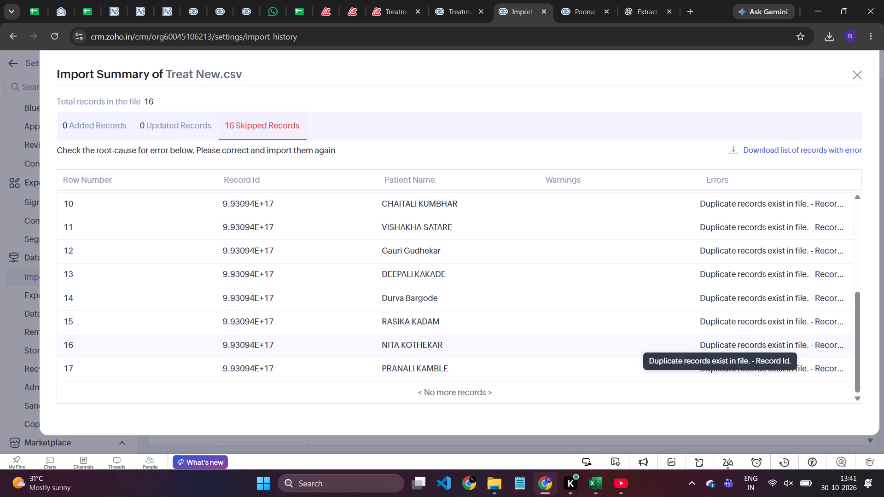
{"action": "scroll", "coordinate": [678, 342], "scroll_direction": "left", "scroll_amount": 1}
{"action": "scroll", "coordinate": [678, 342], "scroll_direction": "down", "scroll_amount": 1}
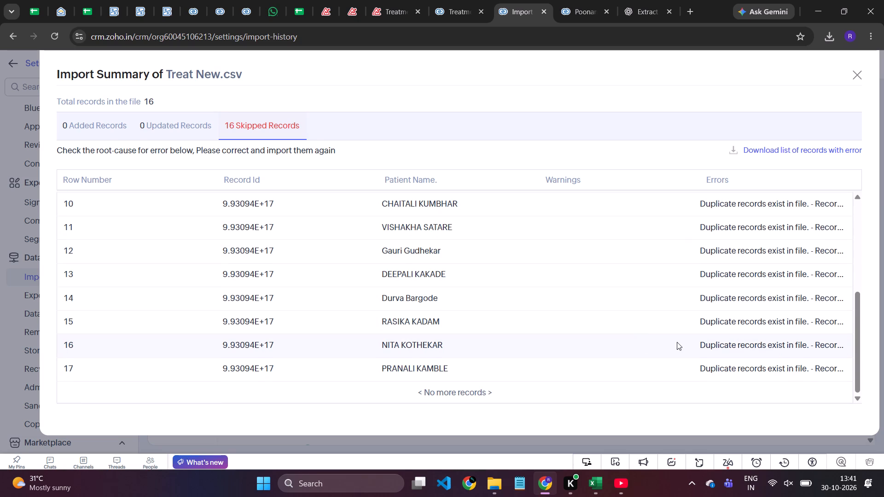
{"action": "scroll", "coordinate": [595, 324], "scroll_direction": "up", "scroll_amount": 4}
{"action": "scroll", "coordinate": [595, 324], "scroll_direction": "down", "scroll_amount": 3}
{"action": "left_click", "coordinate": [855, 73]}
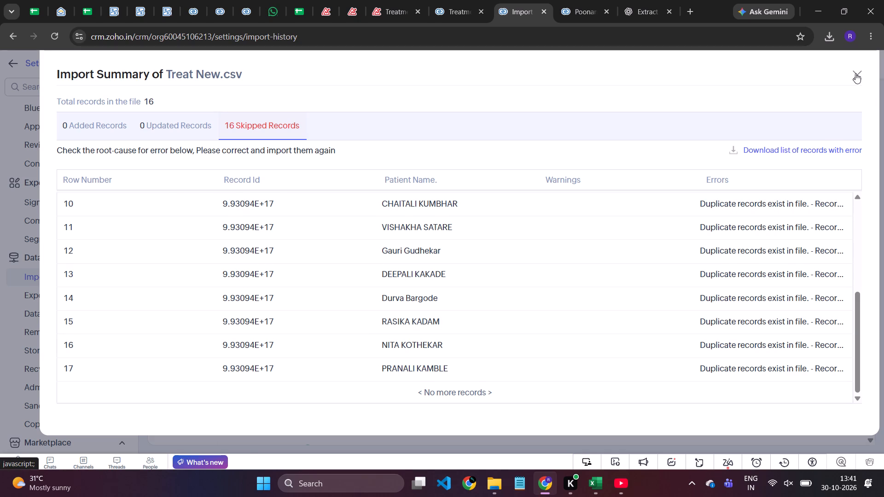
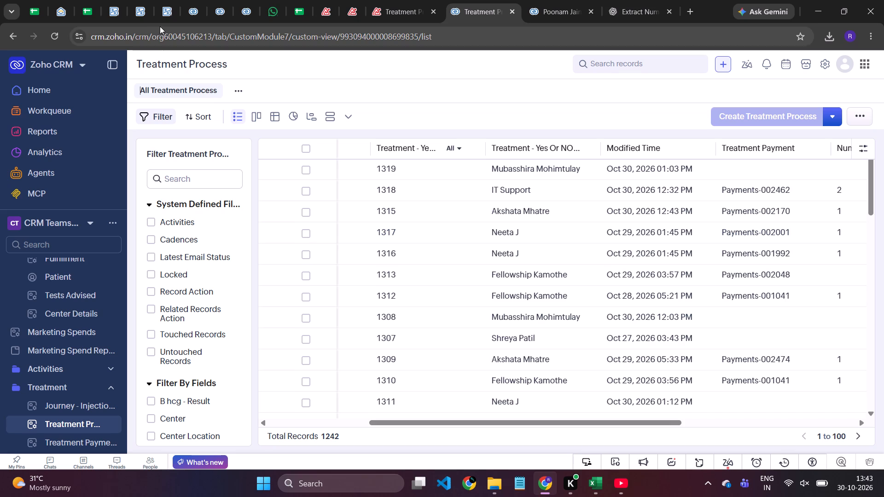
{"action": "left_click", "coordinate": [167, 7]}
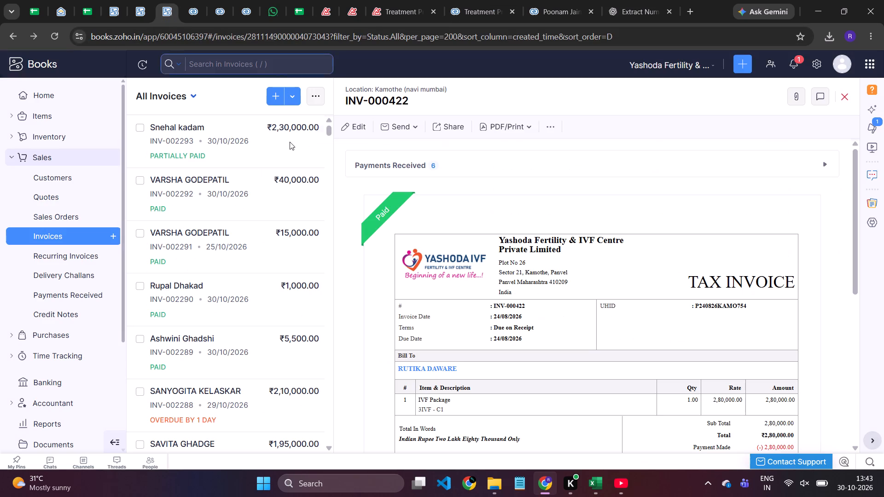